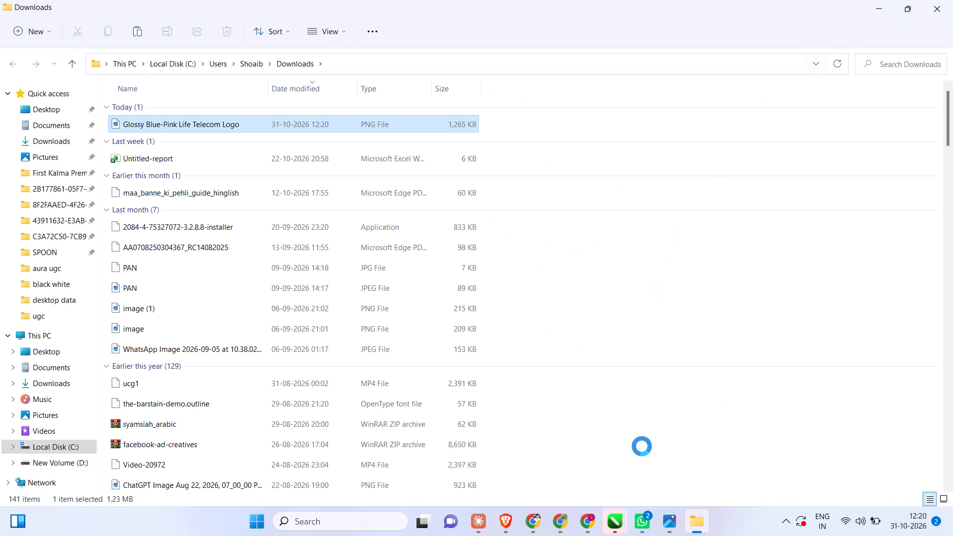
Switch to the modified running.cdr in CorelDRAW, shrink its window to reveal the Downloads folder, and delete the old logo.
{"action": "left_click", "coordinate": [614, 517]}
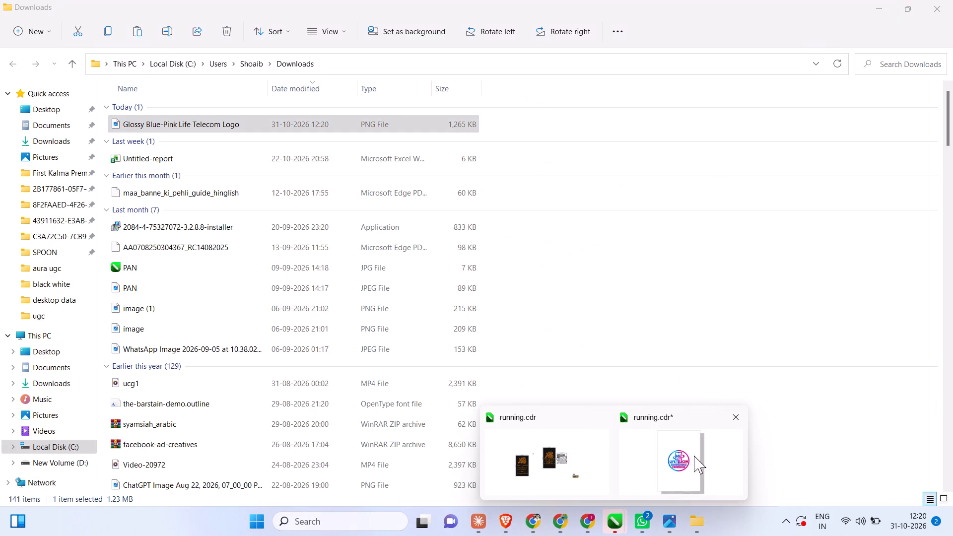
{"action": "left_click", "coordinate": [706, 441]}
{"action": "left_click", "coordinate": [930, 3]}
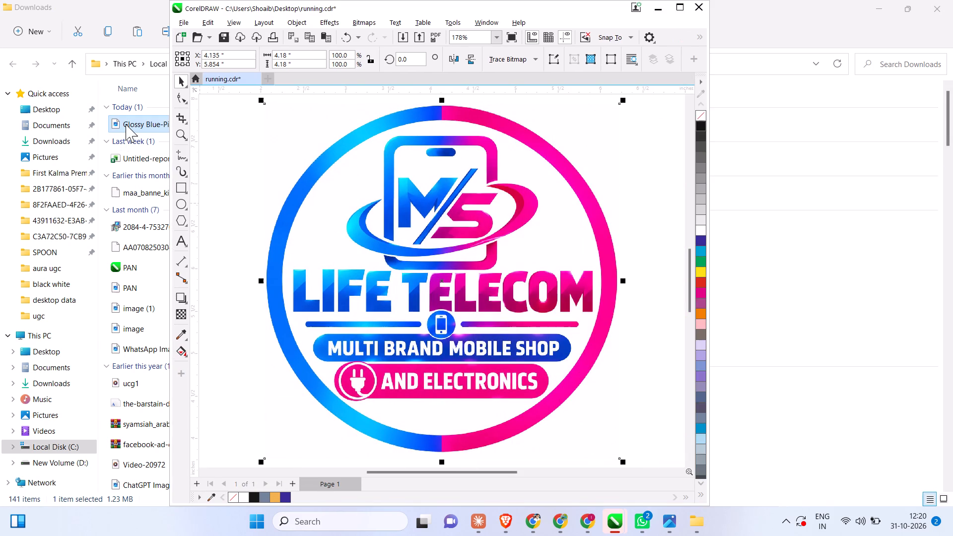
{"action": "key", "text": "Delete"}
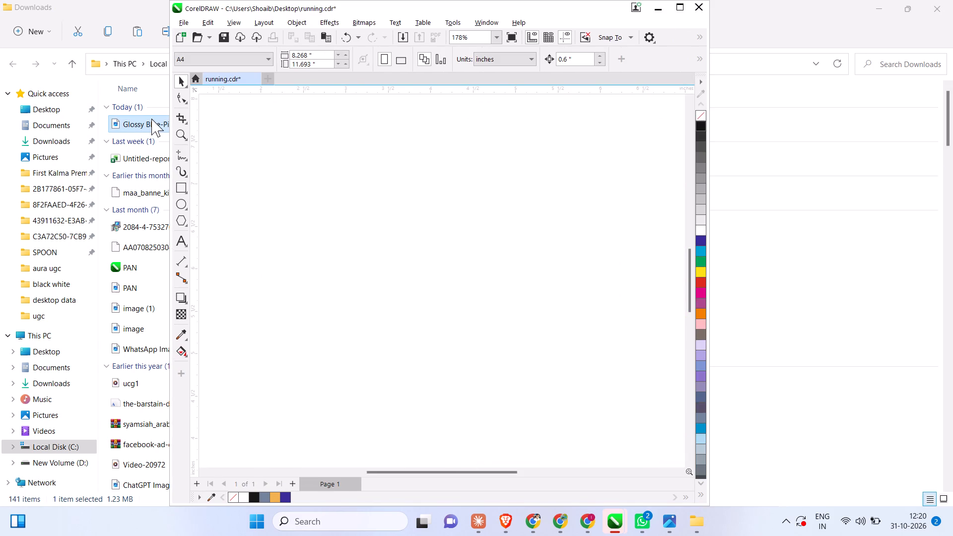
Place the Glossy Blue-Pink Life Telecom Logo PNG from Downloads into running.cdr, maximise the window, and shift the logo left and down.
{"action": "left_click_drag", "start_coordinate": [131, 120], "coordinate": [347, 270]}
{"action": "scroll", "coordinate": [466, 288], "scroll_direction": "down", "scroll_amount": 1}
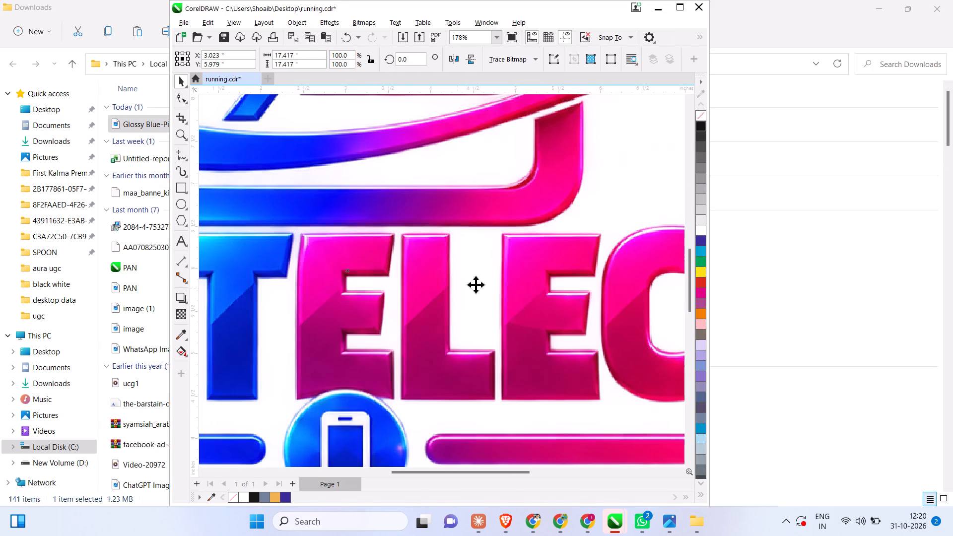
{"action": "scroll", "coordinate": [476, 284], "scroll_direction": "down", "scroll_amount": 11}
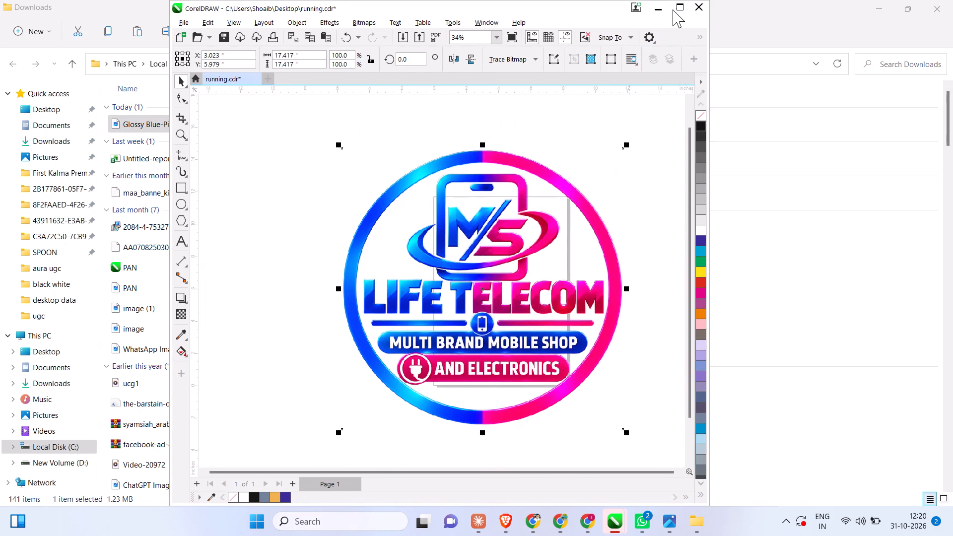
{"action": "left_click", "coordinate": [675, 9]}
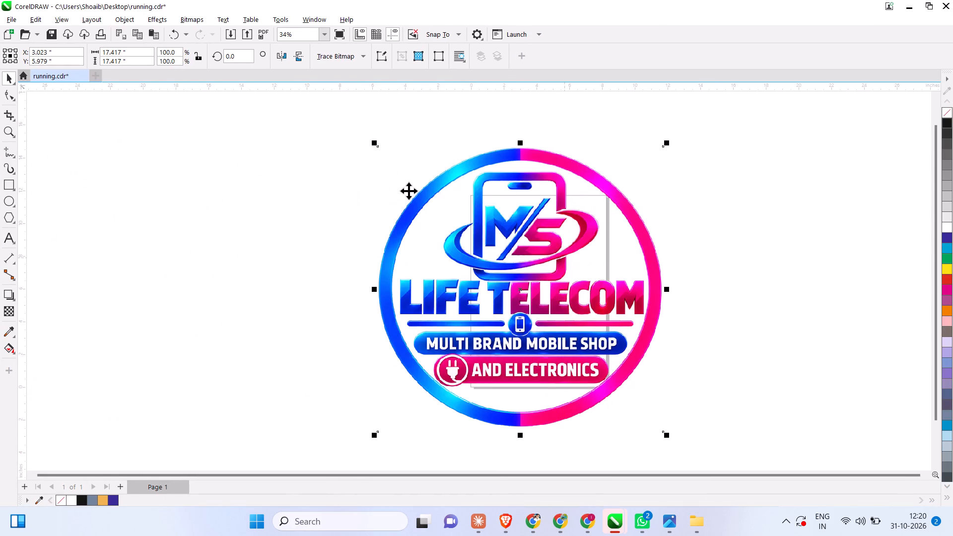
{"action": "left_click", "coordinate": [301, 169]}
{"action": "left_click_drag", "start_coordinate": [378, 170], "coordinate": [320, 186]}
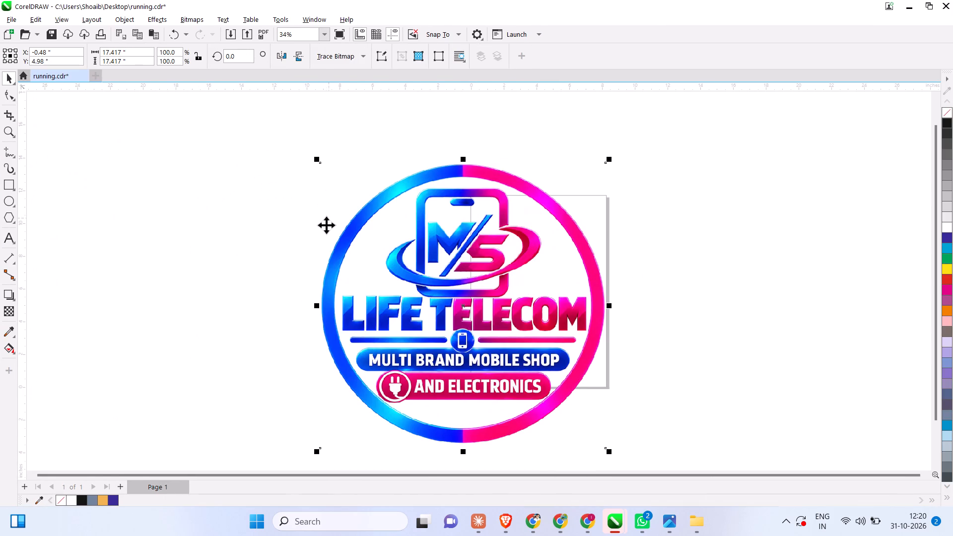
Draw a circle in the empty area beside the logo and size it to 30 × 30 inches.
{"action": "left_click", "coordinate": [5, 202]}
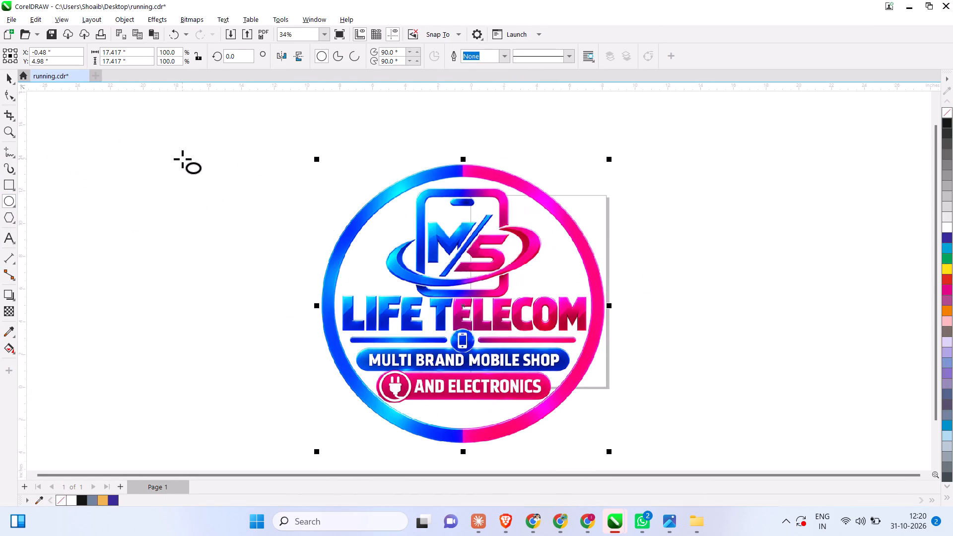
{"action": "left_click_drag", "start_coordinate": [182, 159], "coordinate": [237, 223]}
{"action": "left_click", "coordinate": [8, 77]}
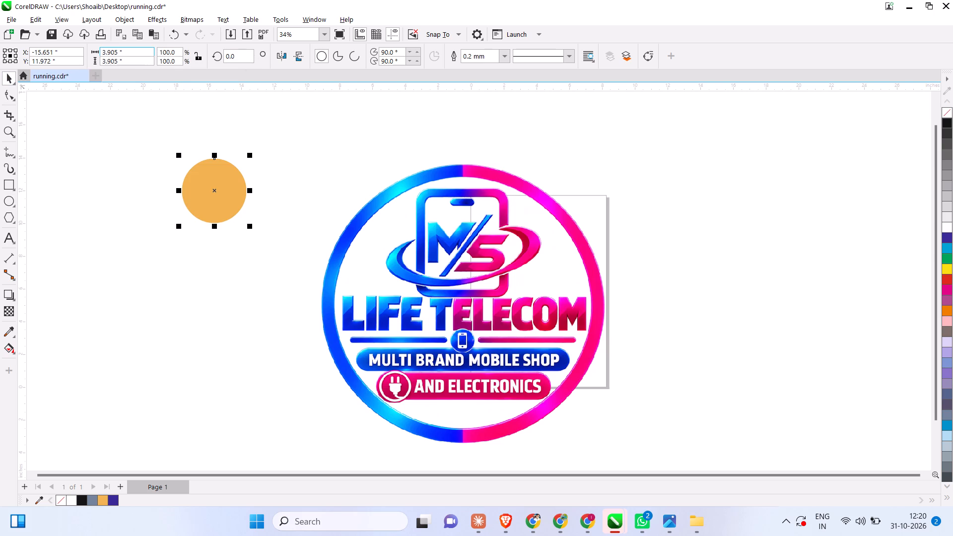
{"action": "left_click_drag", "start_coordinate": [129, 48], "coordinate": [29, 53]}
{"action": "type", "text": "30"}
{"action": "key", "text": "Tab"}
{"action": "type", "text": "30"}
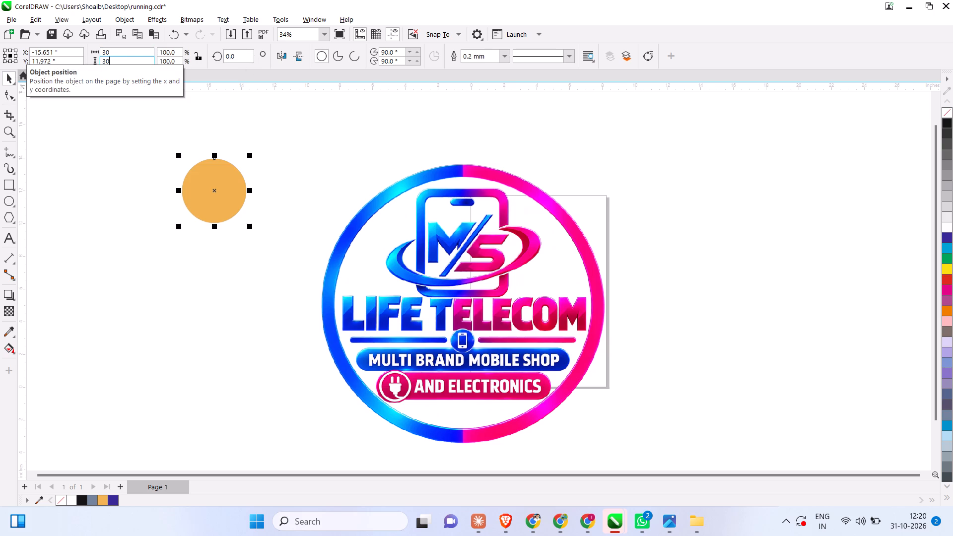
{"action": "key", "text": "Return"}
Resize the MS Life Telecom logo to 30 × 30 inches.
{"action": "scroll", "coordinate": [196, 313], "scroll_direction": "down", "scroll_amount": 4}
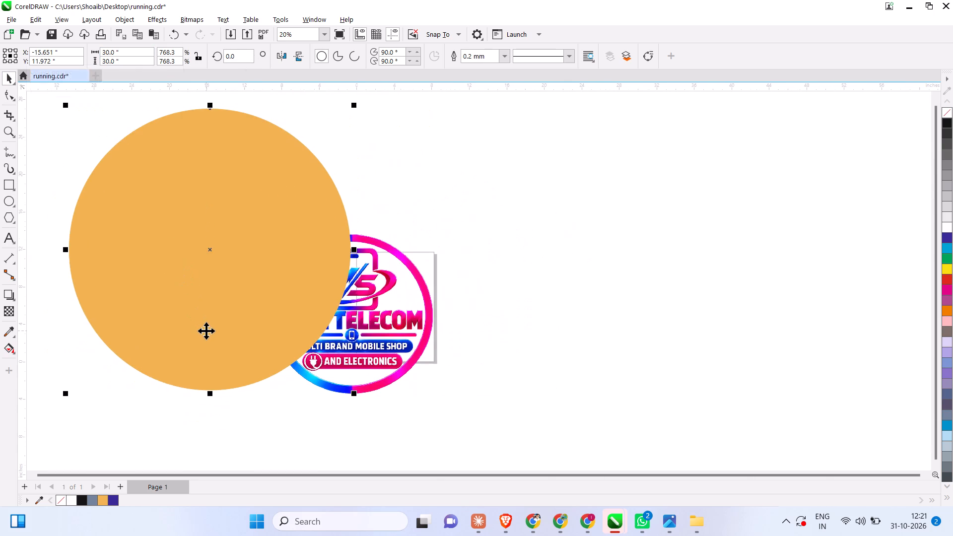
{"action": "left_click_drag", "start_coordinate": [528, 210], "coordinate": [255, 408]}
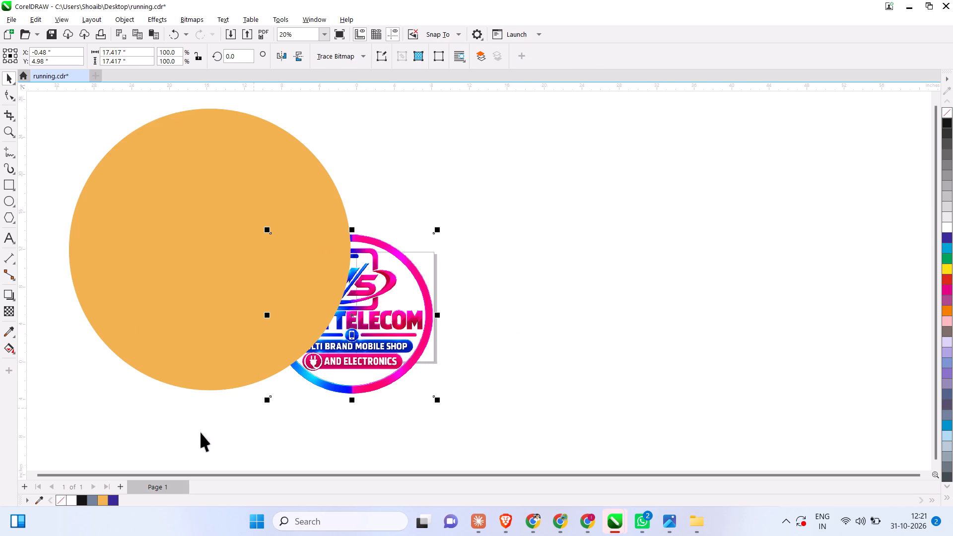
{"action": "left_click_drag", "start_coordinate": [149, 48], "coordinate": [62, 67]}
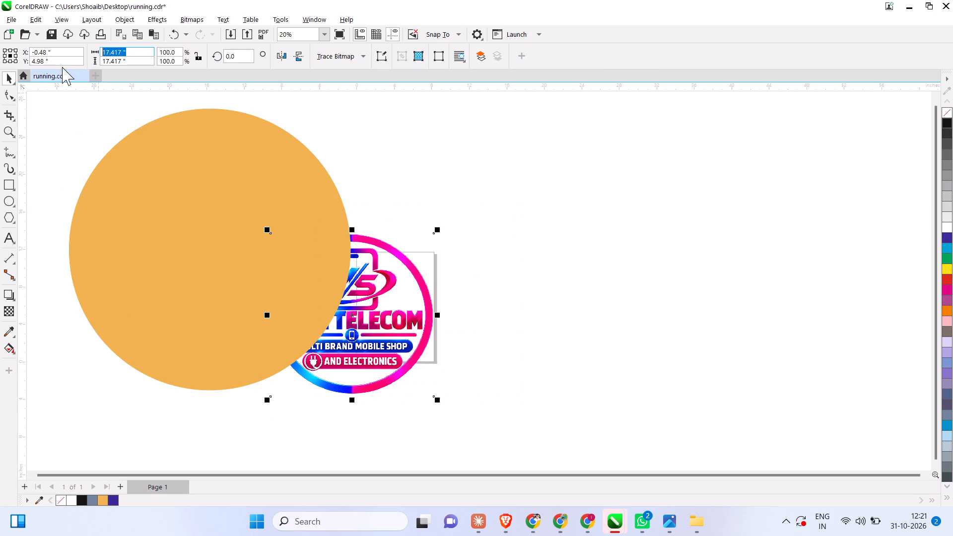
{"action": "key", "text": "3"}
{"action": "key", "text": "0"}
{"action": "key", "text": "3"}
{"action": "key", "text": "BackSpace"}
{"action": "key", "text": "Tab"}
{"action": "type", "text": "30"}
{"action": "key", "text": "Return"}
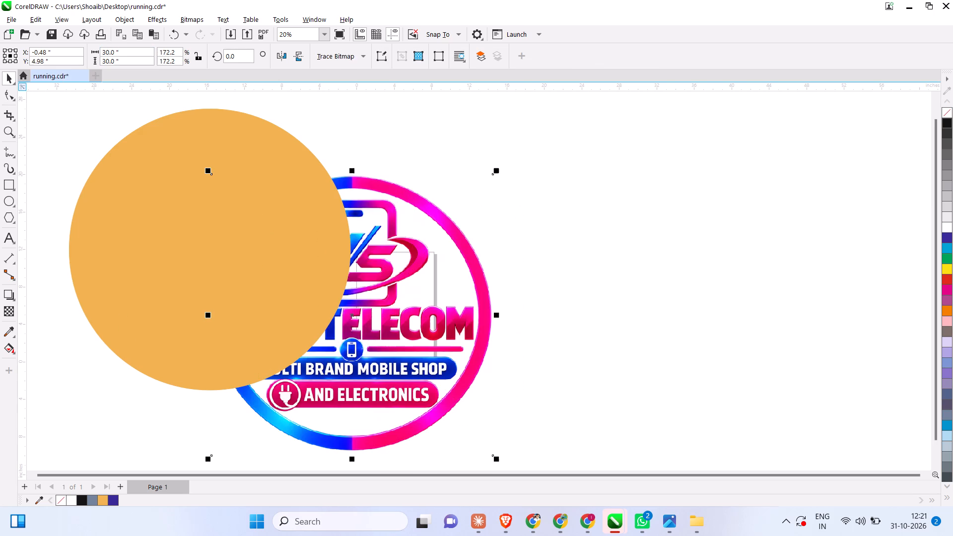
Align the logo's centre horizontally and vertically with the centre of the orange circle.
{"action": "left_click", "coordinate": [111, 256], "text": "shift"}
{"action": "type", "text": "ce"}
{"action": "left_click", "coordinate": [415, 227]}
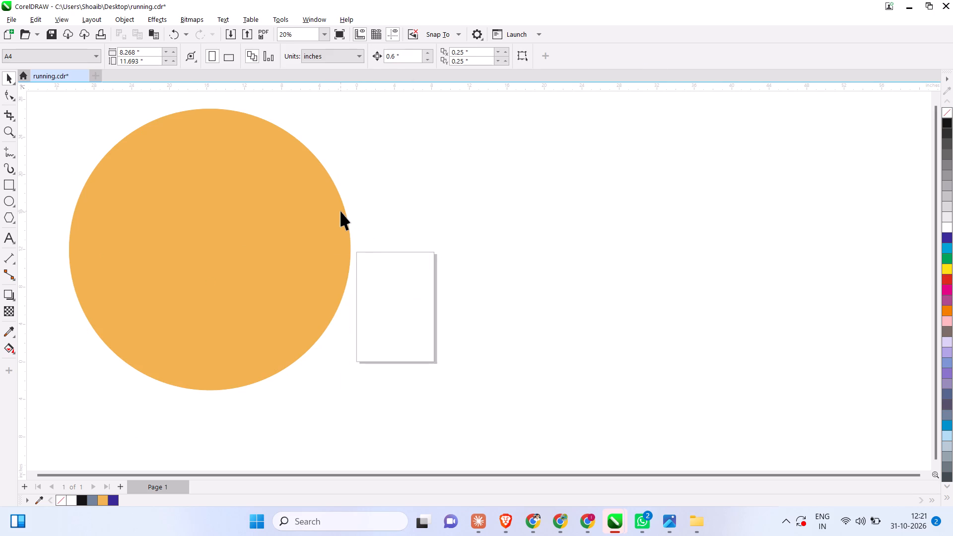
Send the orange circle to the back, behind the MS Life Telecom logo, and inspect the artwork up close.
{"action": "left_click", "coordinate": [343, 206]}
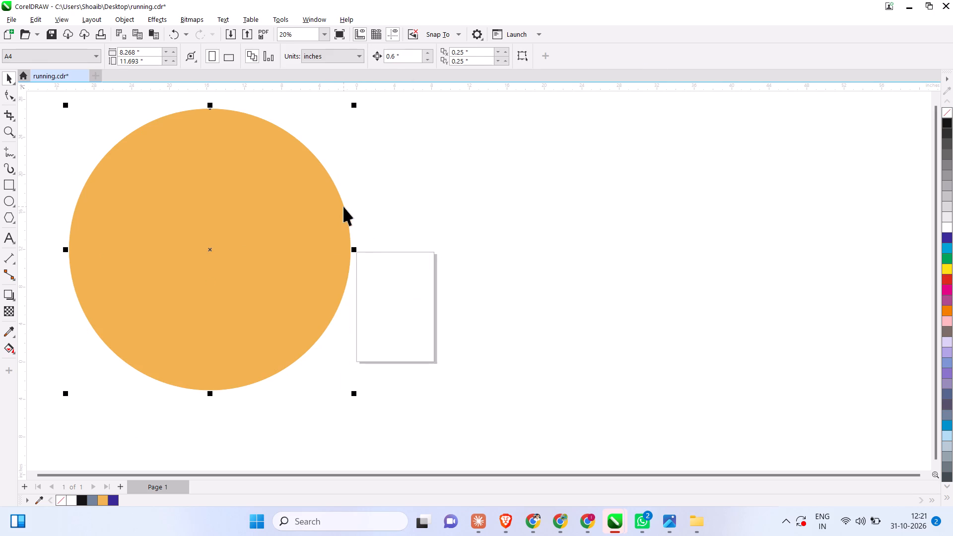
{"action": "key", "text": "shift+Page_Down"}
{"action": "left_click", "coordinate": [545, 305]}
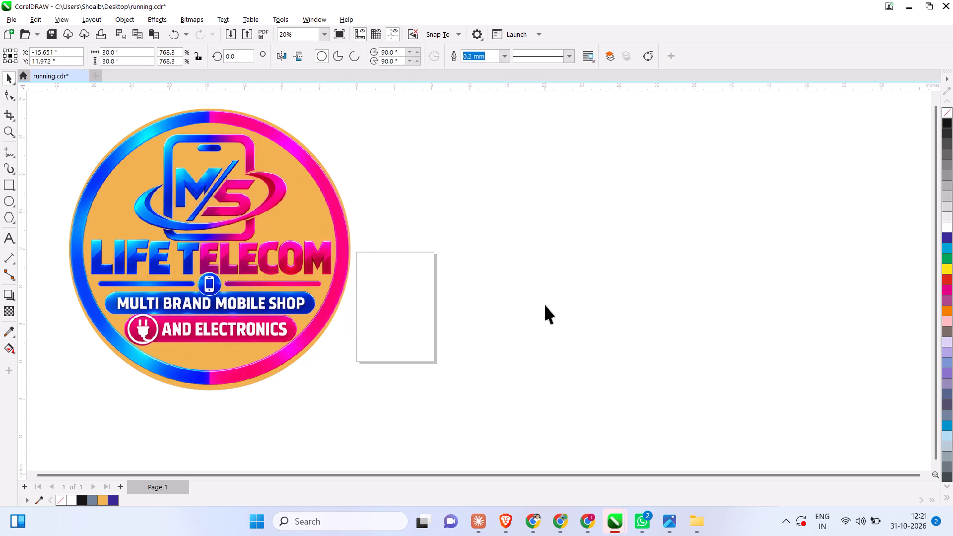
{"action": "scroll", "coordinate": [296, 248], "scroll_direction": "up", "scroll_amount": 1}
{"action": "scroll", "coordinate": [310, 259], "scroll_direction": "down", "scroll_amount": 1}
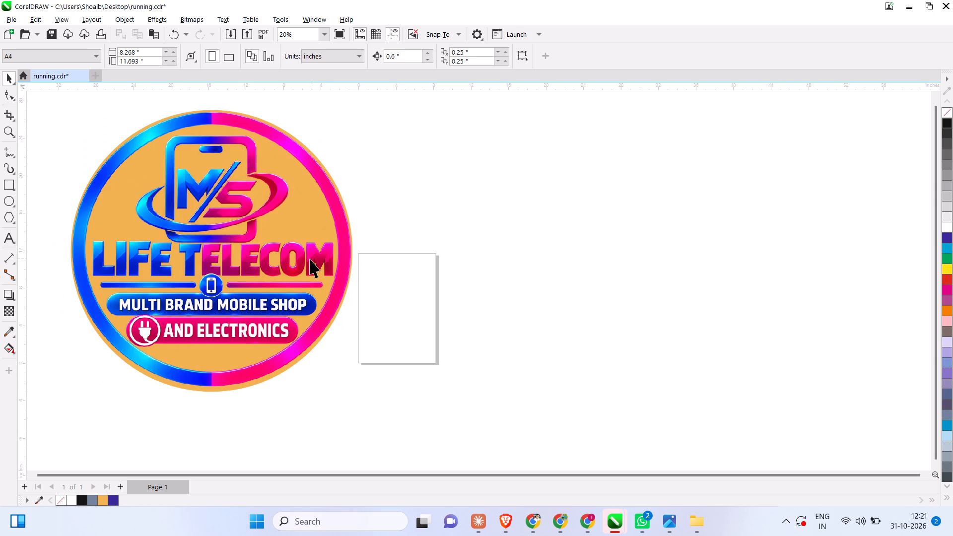
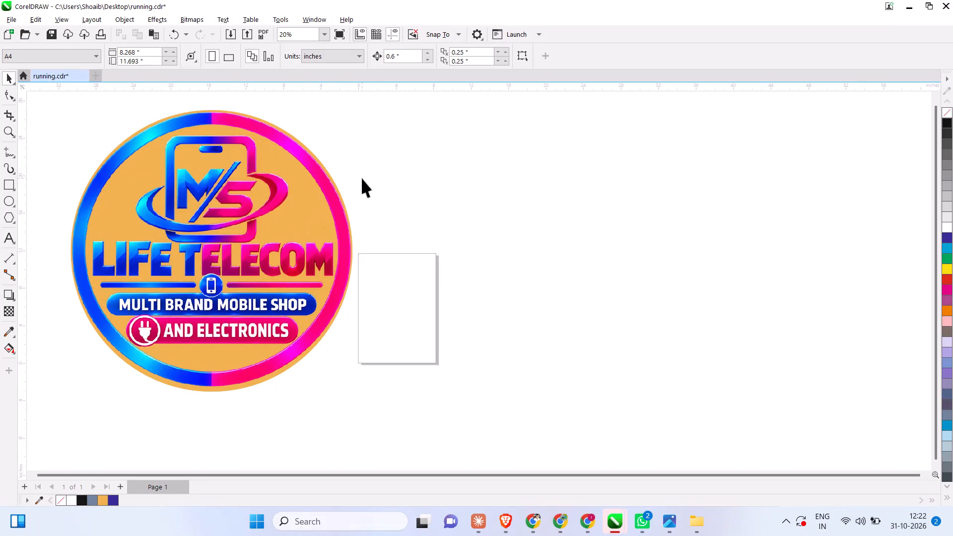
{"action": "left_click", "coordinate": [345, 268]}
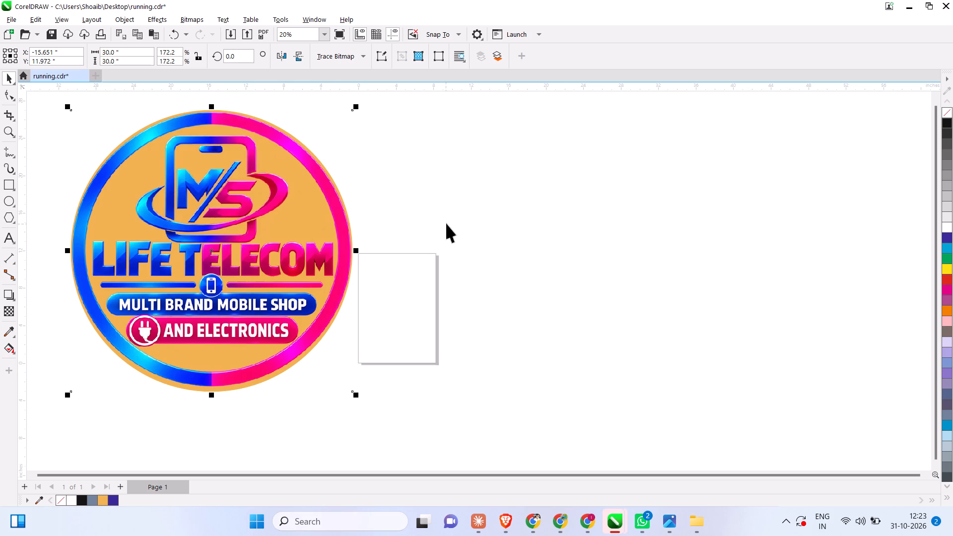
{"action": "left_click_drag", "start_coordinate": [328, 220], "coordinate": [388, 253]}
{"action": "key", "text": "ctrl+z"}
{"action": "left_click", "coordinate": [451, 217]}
Move the MS Life Telecom logo bitmap off the orange circle into the empty area beside it.
{"action": "left_click_drag", "start_coordinate": [333, 191], "coordinate": [593, 205]}
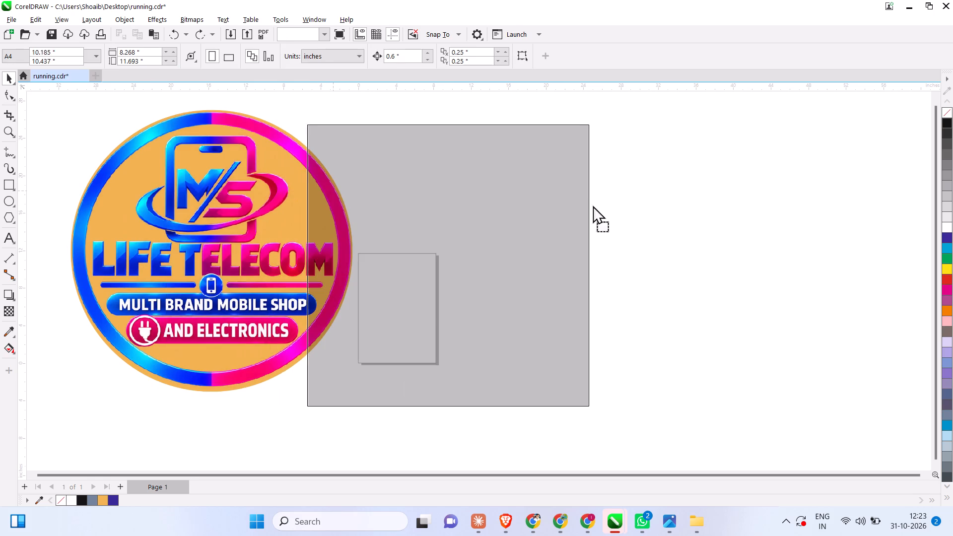
{"action": "left_click_drag", "start_coordinate": [593, 205], "coordinate": [678, 218]}
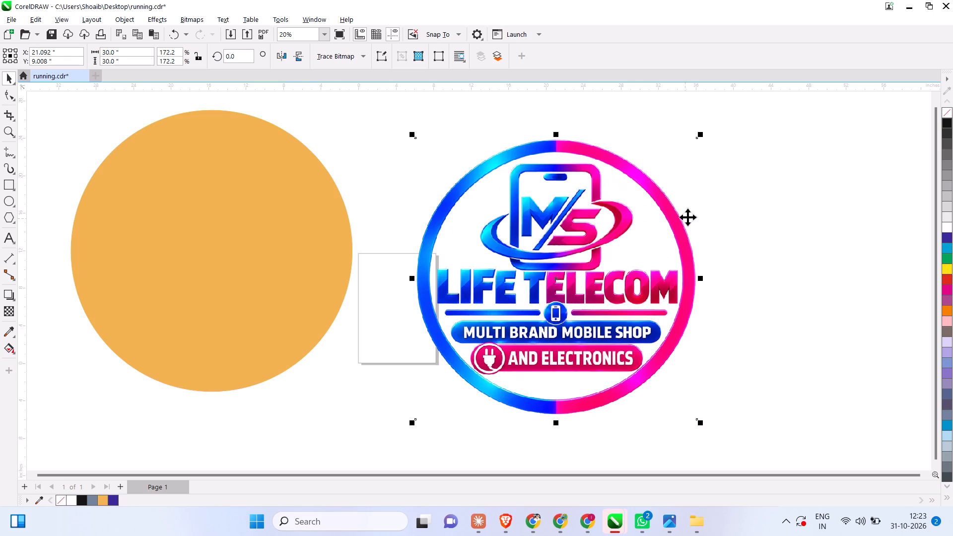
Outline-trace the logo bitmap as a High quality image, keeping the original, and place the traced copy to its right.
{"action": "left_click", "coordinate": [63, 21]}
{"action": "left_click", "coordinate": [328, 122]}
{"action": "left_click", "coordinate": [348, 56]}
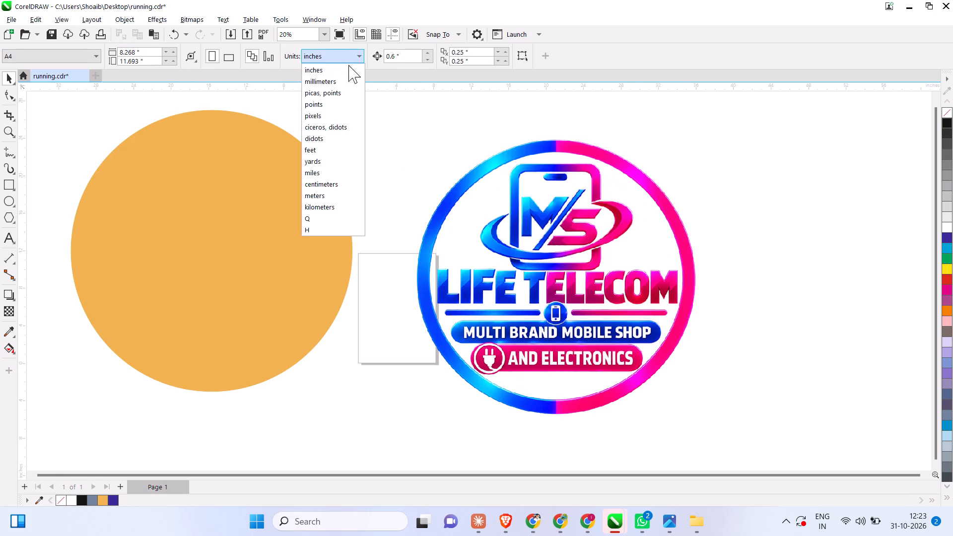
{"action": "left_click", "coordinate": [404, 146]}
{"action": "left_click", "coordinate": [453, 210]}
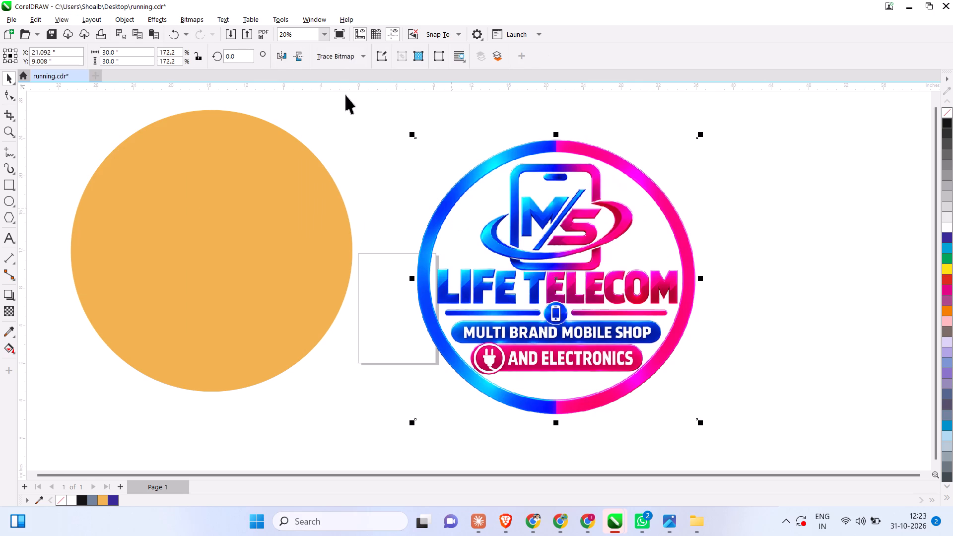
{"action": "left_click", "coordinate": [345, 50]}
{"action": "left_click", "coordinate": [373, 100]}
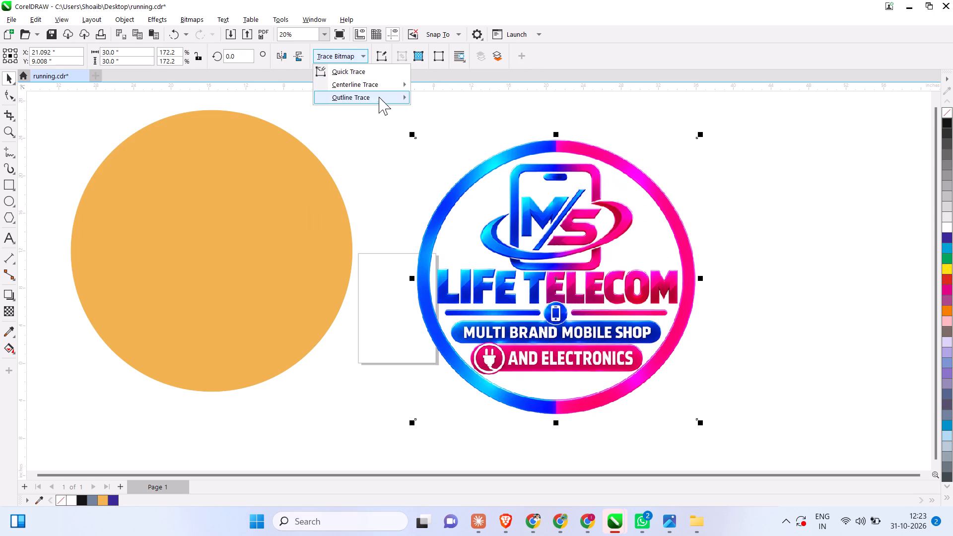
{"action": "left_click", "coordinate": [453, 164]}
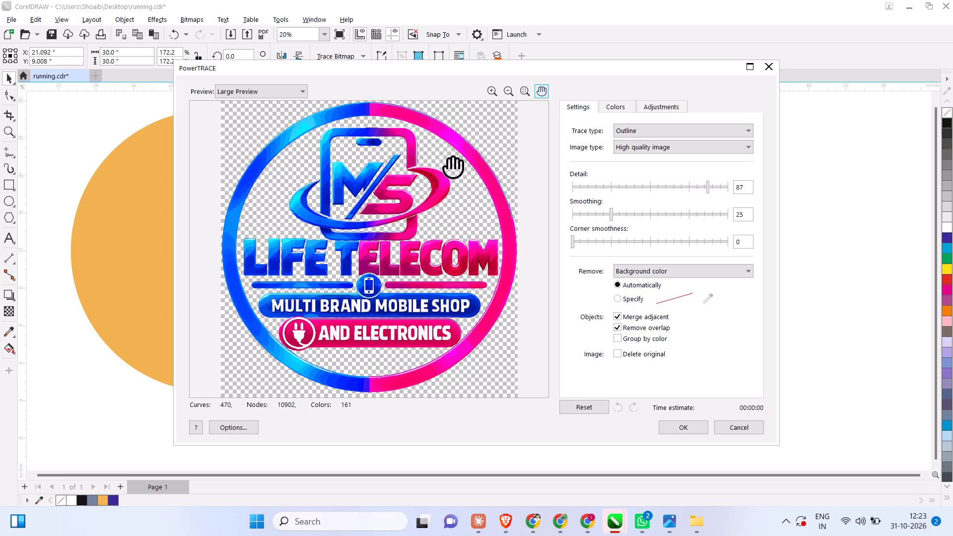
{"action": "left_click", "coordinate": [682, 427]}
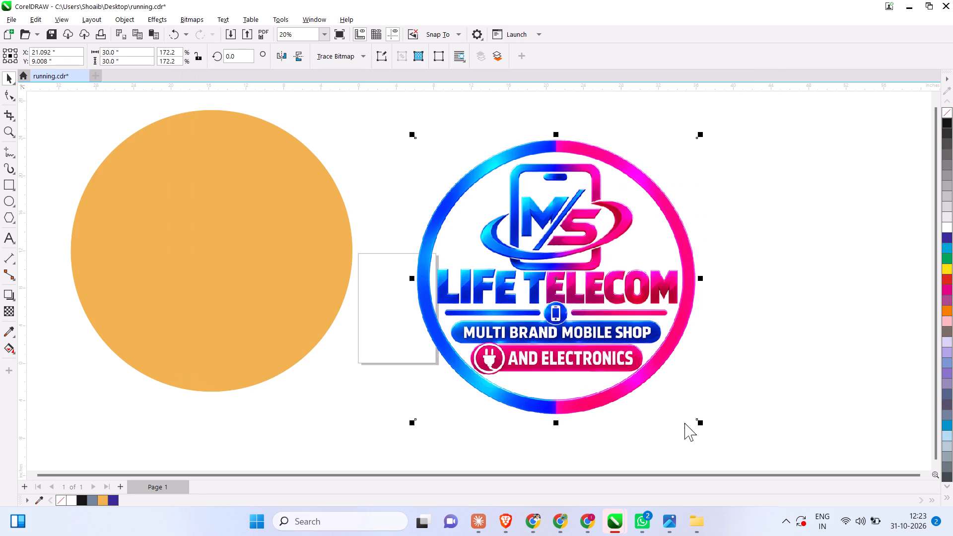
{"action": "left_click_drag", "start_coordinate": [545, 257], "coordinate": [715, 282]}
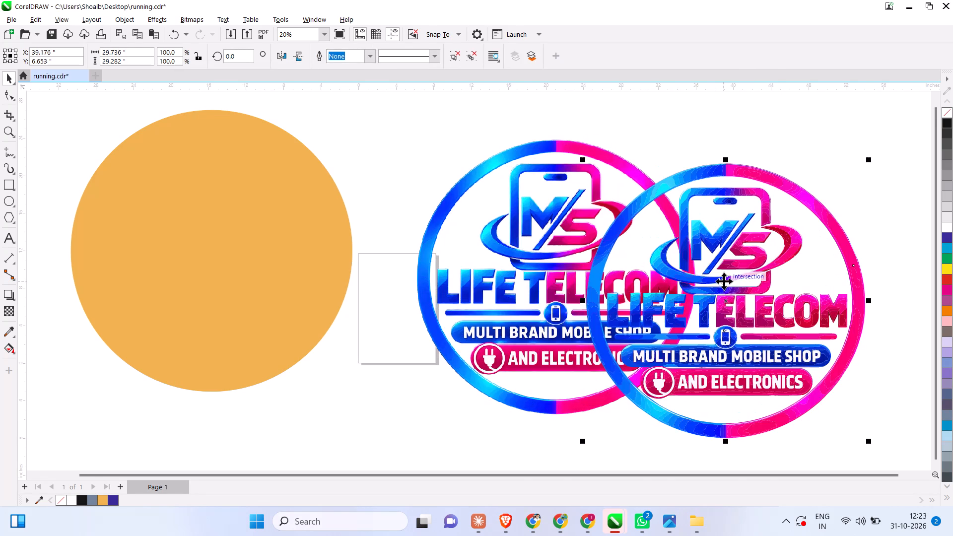
Move the original logo bitmap away from the traced copy so it partly overlaps the orange circle.
{"action": "left_click_drag", "start_coordinate": [435, 203], "coordinate": [324, 206]}
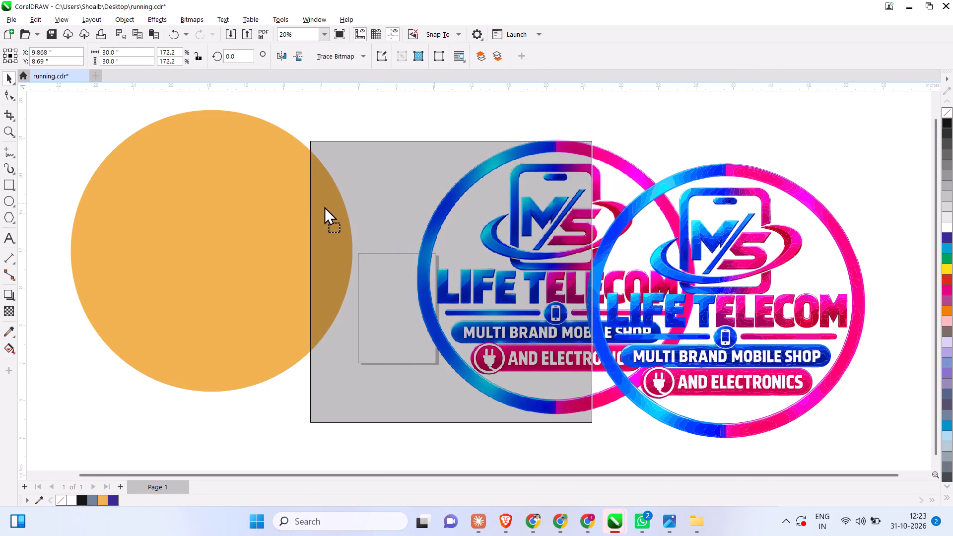
{"action": "left_click_drag", "start_coordinate": [324, 206], "coordinate": [258, 188]}
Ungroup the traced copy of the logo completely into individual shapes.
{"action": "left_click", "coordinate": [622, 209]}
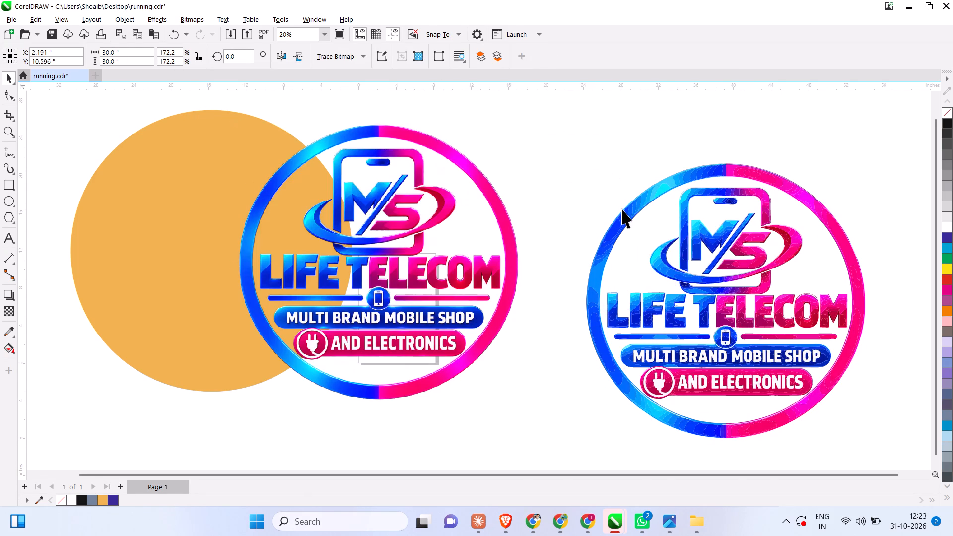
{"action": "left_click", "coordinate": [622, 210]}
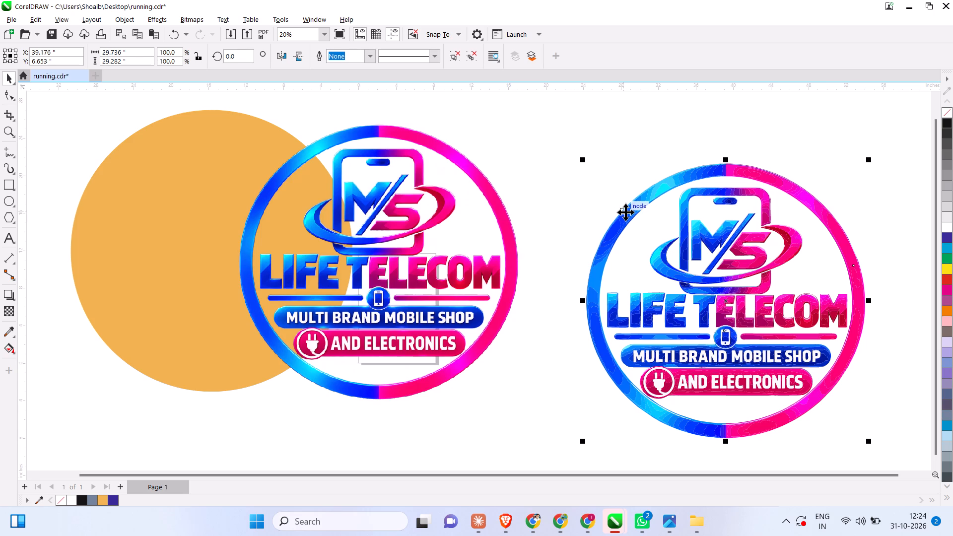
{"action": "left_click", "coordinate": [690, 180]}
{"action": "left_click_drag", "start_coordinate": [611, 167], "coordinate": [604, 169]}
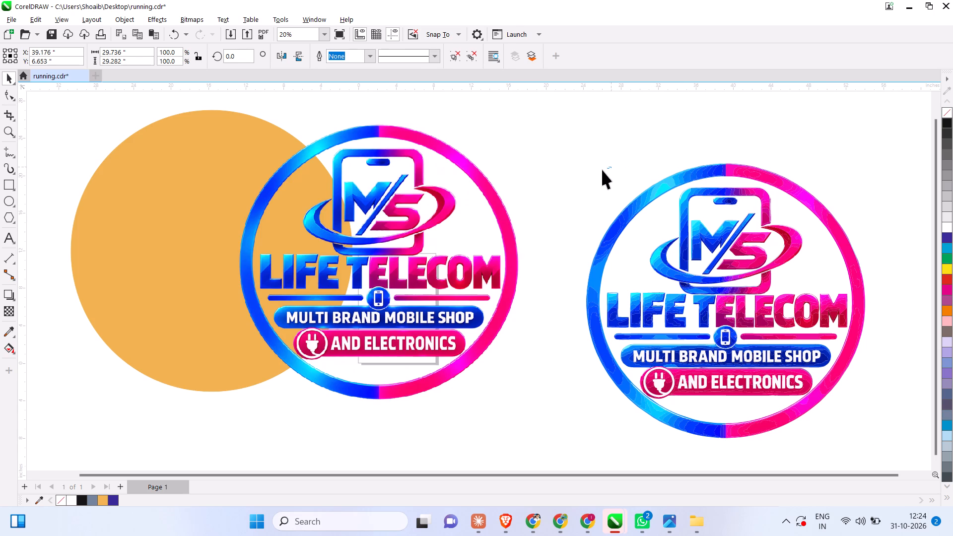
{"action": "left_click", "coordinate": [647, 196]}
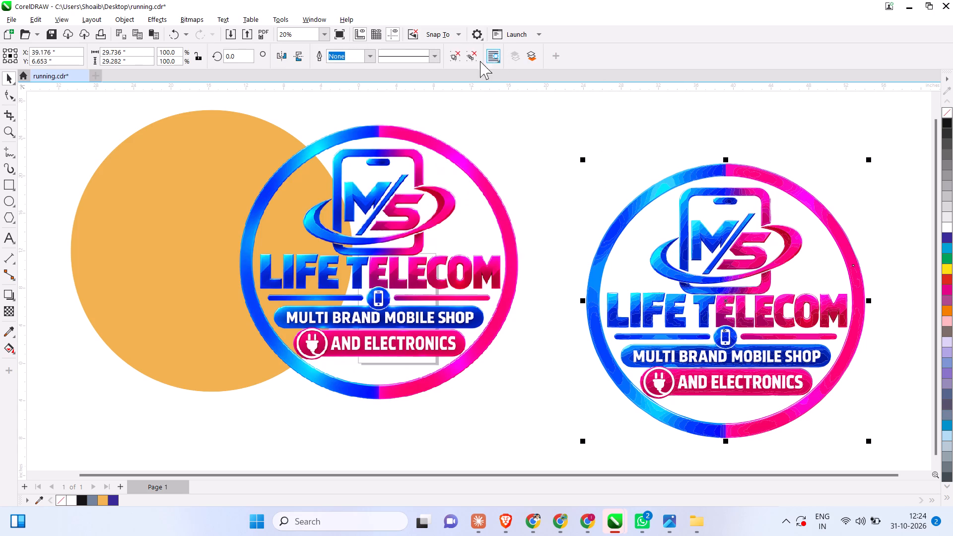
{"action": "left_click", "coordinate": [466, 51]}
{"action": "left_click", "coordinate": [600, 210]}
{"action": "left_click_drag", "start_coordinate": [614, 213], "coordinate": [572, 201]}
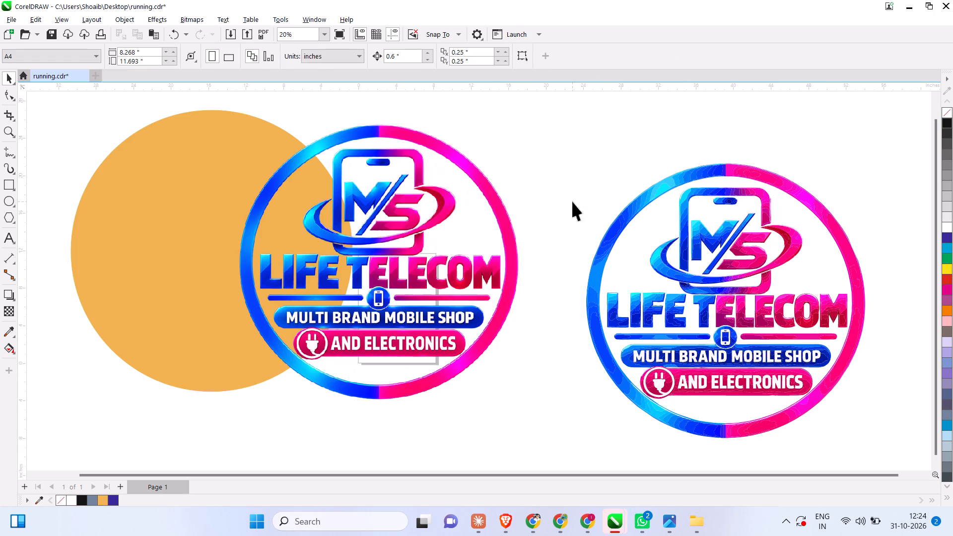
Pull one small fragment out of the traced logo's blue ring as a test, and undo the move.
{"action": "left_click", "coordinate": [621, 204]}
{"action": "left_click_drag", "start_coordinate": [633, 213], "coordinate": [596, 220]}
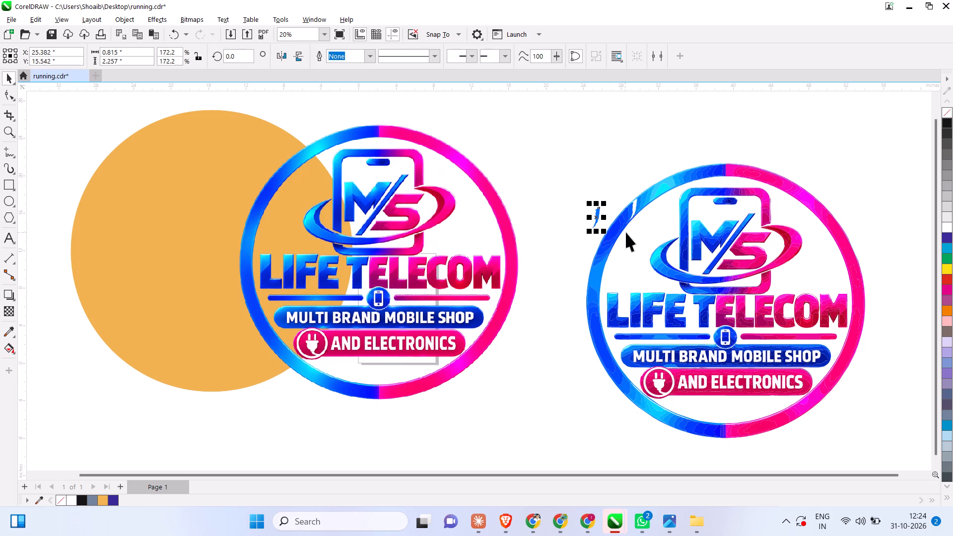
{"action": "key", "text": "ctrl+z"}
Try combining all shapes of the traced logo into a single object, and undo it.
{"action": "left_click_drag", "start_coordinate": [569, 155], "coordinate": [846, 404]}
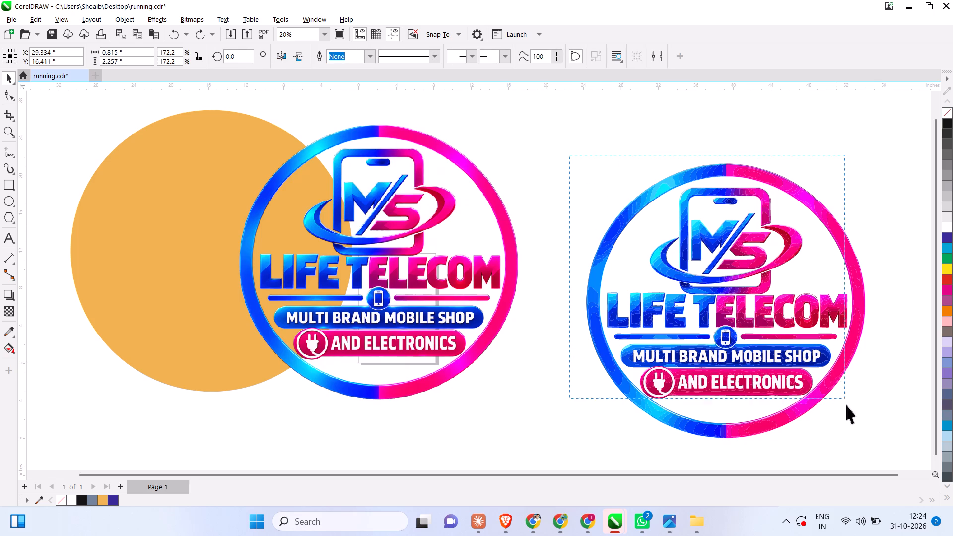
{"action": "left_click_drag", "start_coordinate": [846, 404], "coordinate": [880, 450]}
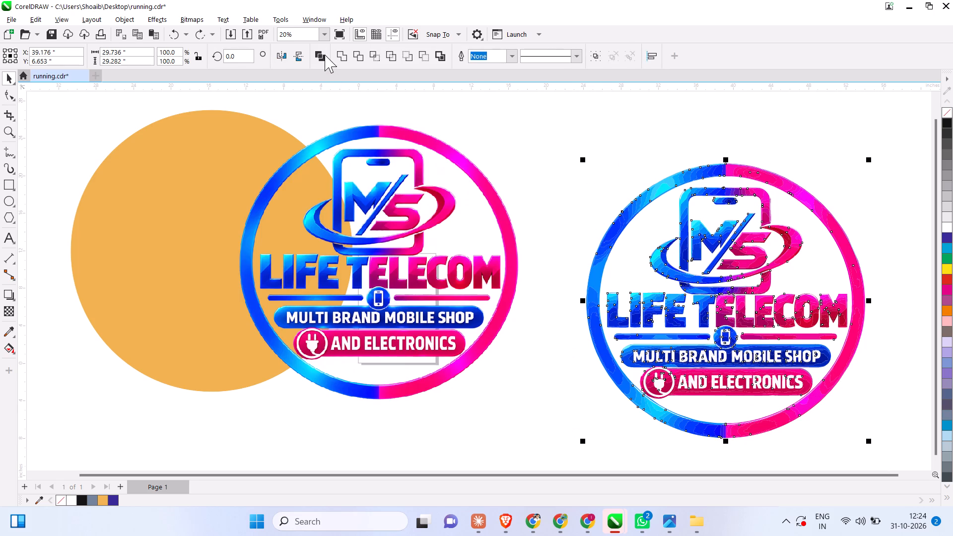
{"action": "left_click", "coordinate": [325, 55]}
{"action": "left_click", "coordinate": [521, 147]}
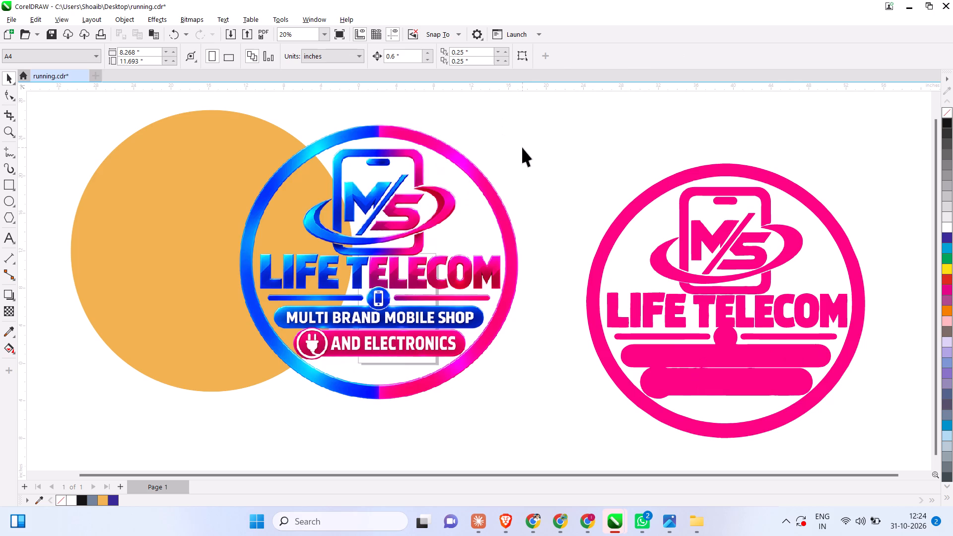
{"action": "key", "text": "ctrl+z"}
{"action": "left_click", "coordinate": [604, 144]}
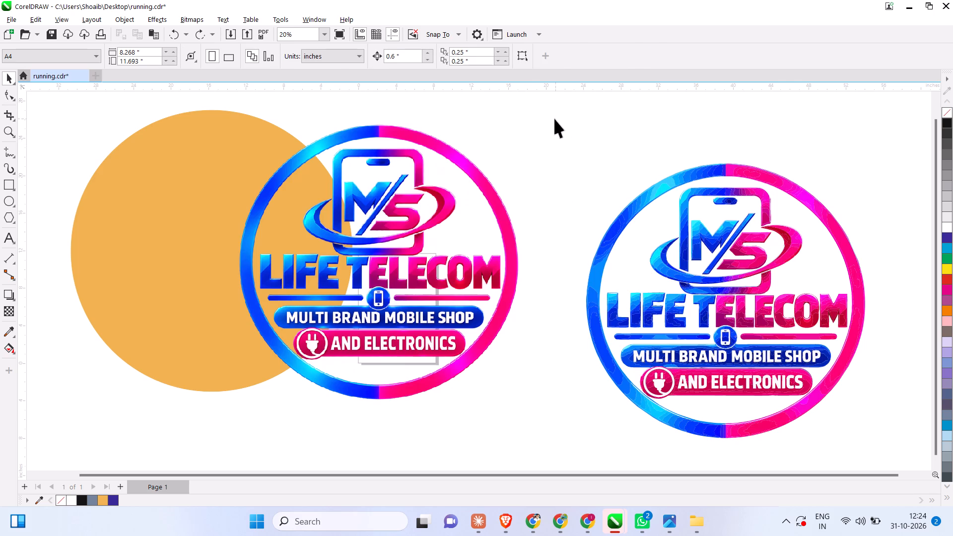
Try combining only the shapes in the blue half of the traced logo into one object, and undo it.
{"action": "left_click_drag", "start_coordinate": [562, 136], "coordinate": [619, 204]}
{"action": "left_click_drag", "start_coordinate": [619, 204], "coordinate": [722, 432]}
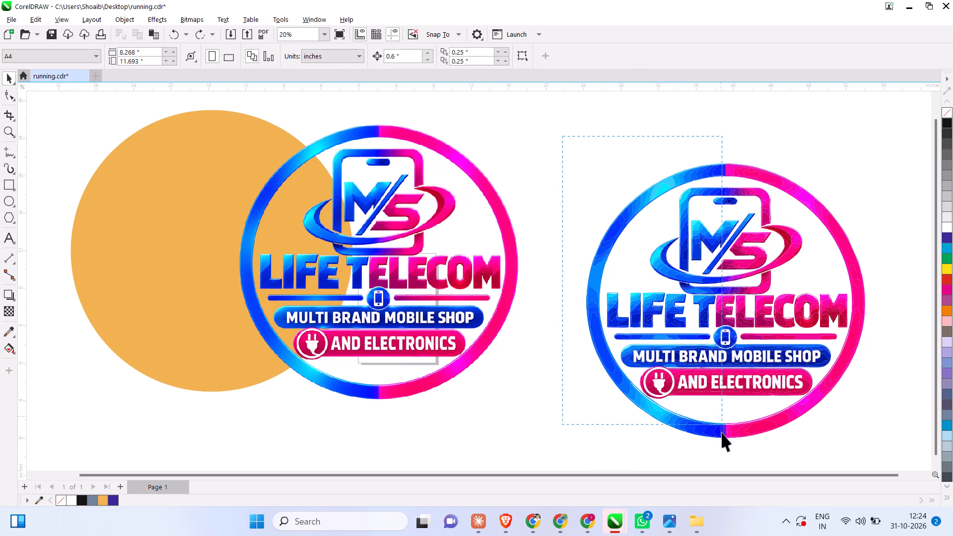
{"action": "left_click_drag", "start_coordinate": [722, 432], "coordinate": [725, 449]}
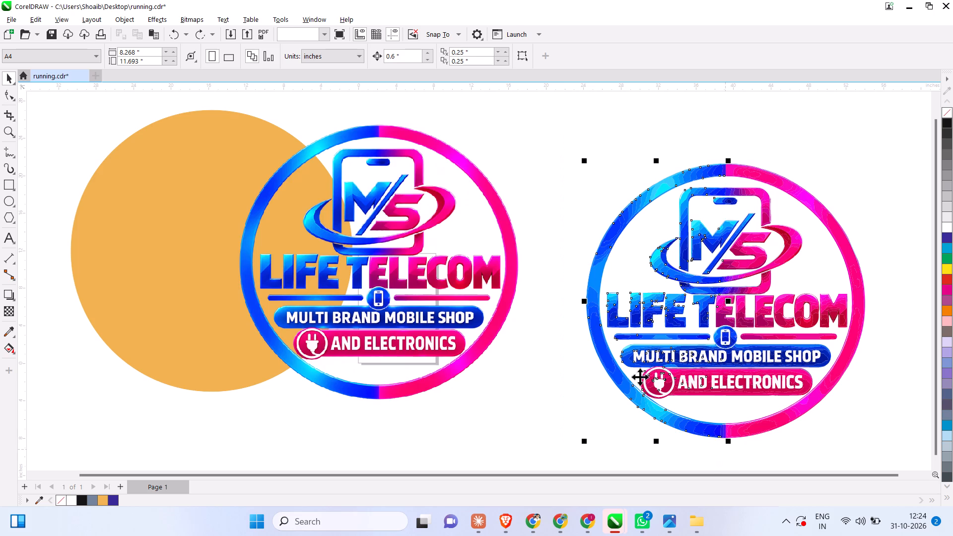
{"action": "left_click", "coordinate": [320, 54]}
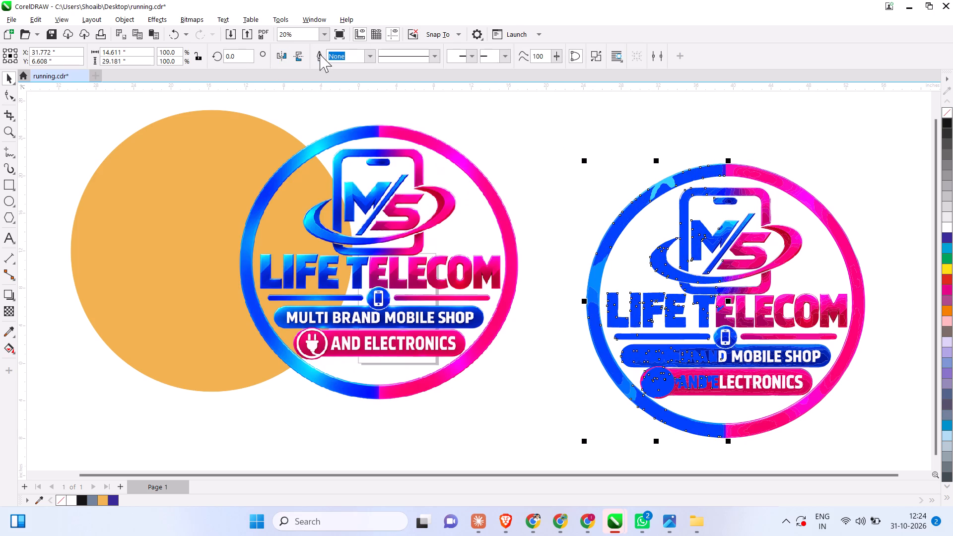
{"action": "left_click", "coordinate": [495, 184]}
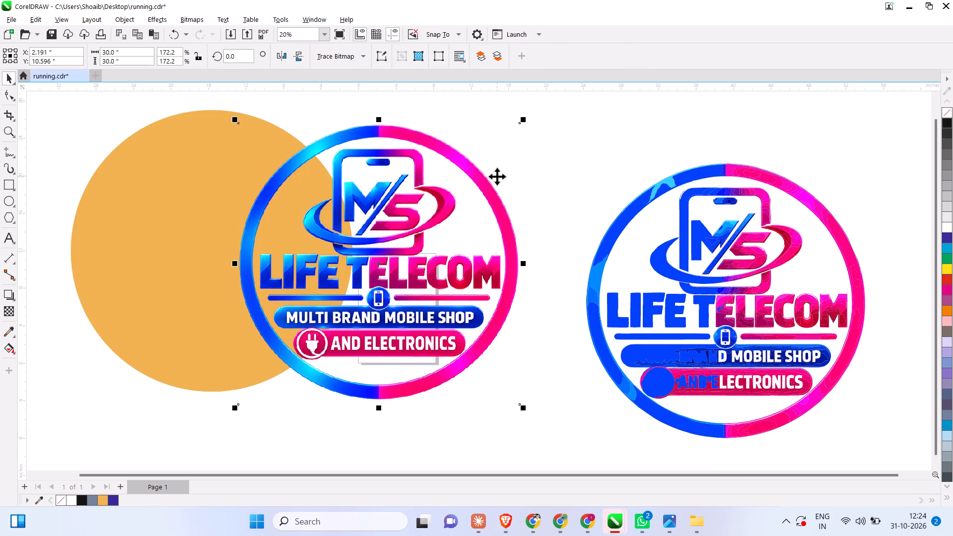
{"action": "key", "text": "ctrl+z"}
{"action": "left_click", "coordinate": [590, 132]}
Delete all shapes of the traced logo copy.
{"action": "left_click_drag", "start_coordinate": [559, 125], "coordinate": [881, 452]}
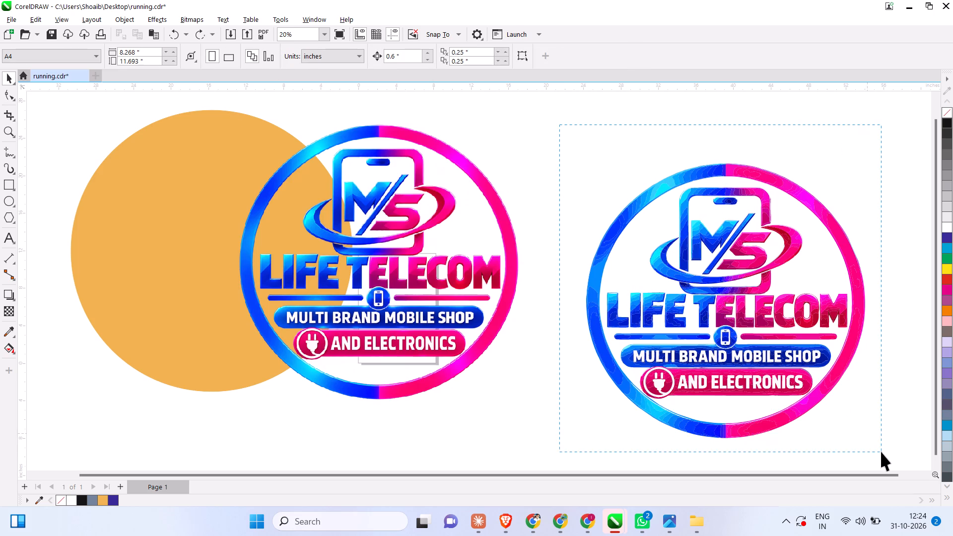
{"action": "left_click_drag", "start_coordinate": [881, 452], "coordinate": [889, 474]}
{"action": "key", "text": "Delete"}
Move the remaining logo image off the orange circle into the empty area beyond the page.
{"action": "scroll", "coordinate": [405, 115], "scroll_direction": "up", "scroll_amount": 4}
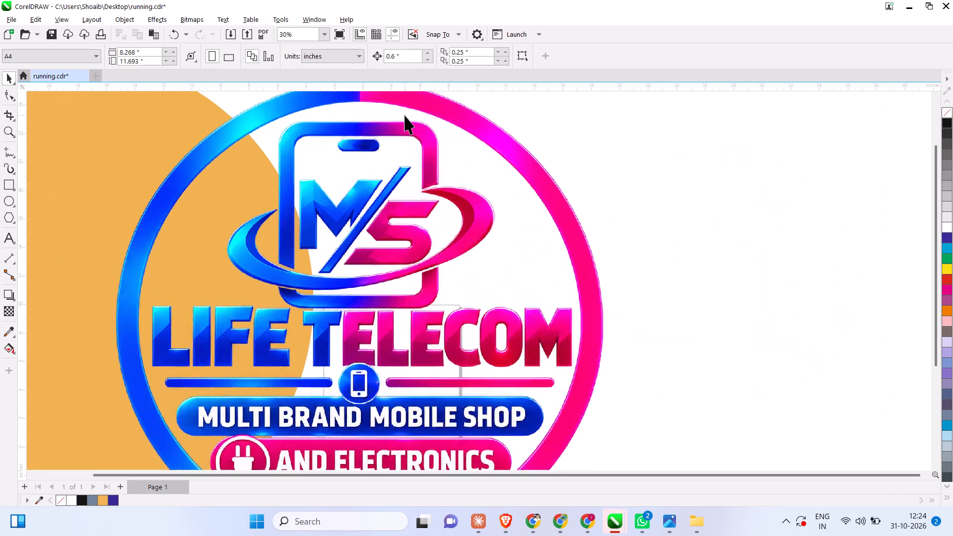
{"action": "scroll", "coordinate": [405, 115], "scroll_direction": "up", "scroll_amount": 4}
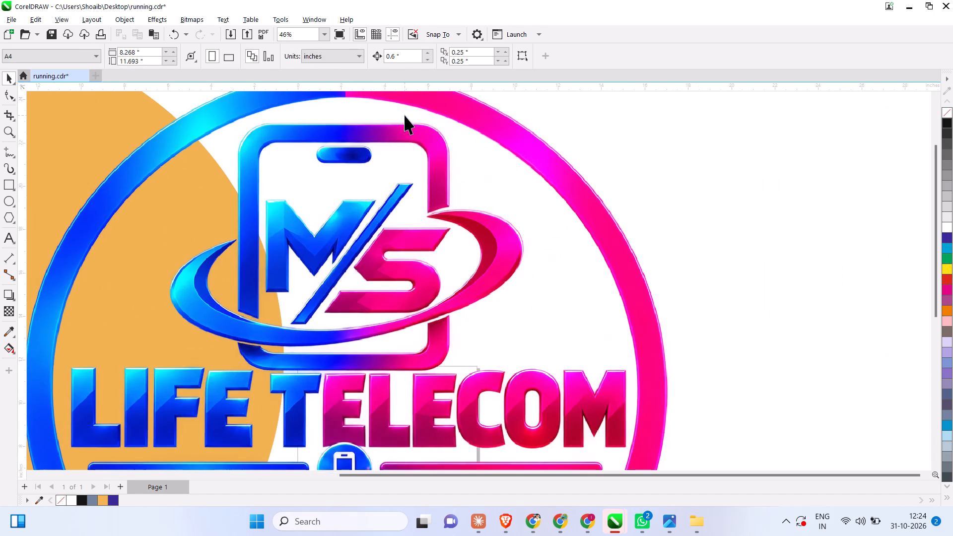
{"action": "scroll", "coordinate": [405, 115], "scroll_direction": "up", "scroll_amount": 6}
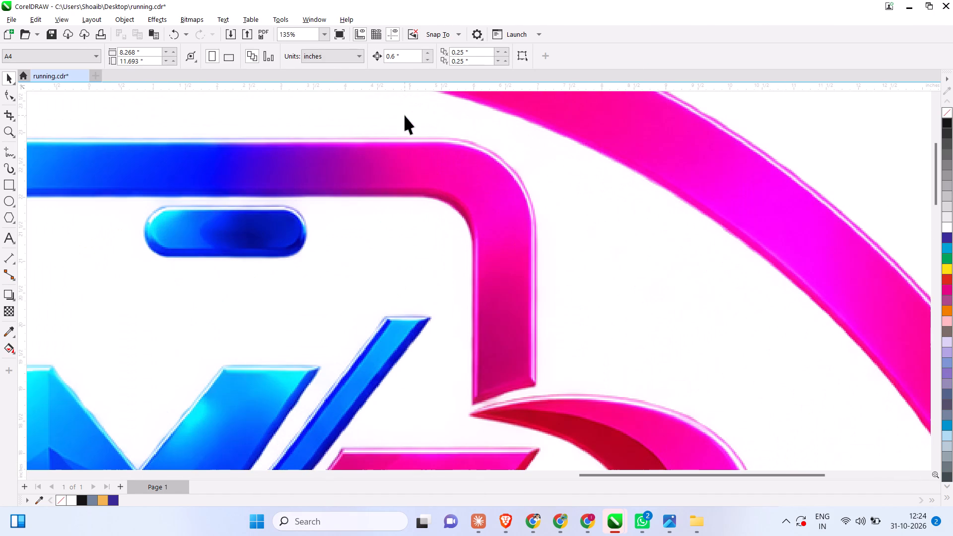
{"action": "scroll", "coordinate": [405, 115], "scroll_direction": "down", "scroll_amount": 17}
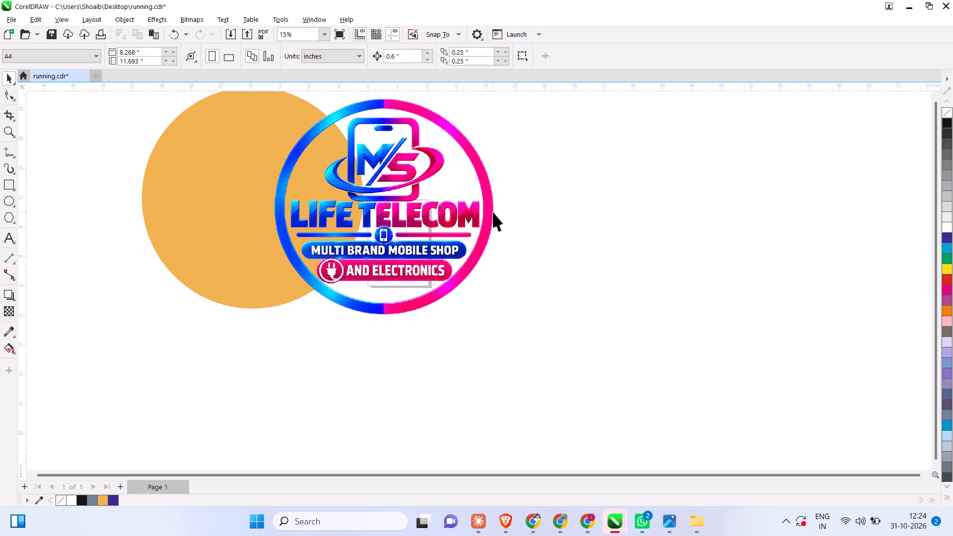
{"action": "left_click_drag", "start_coordinate": [484, 207], "coordinate": [538, 233]}
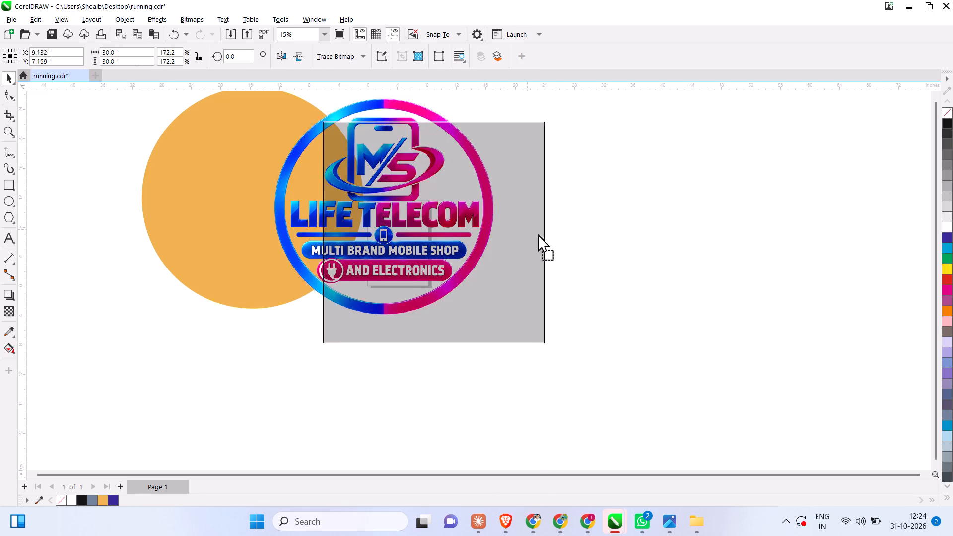
{"action": "left_click_drag", "start_coordinate": [538, 233], "coordinate": [550, 232]}
{"action": "left_click_drag", "start_coordinate": [435, 246], "coordinate": [474, 256]}
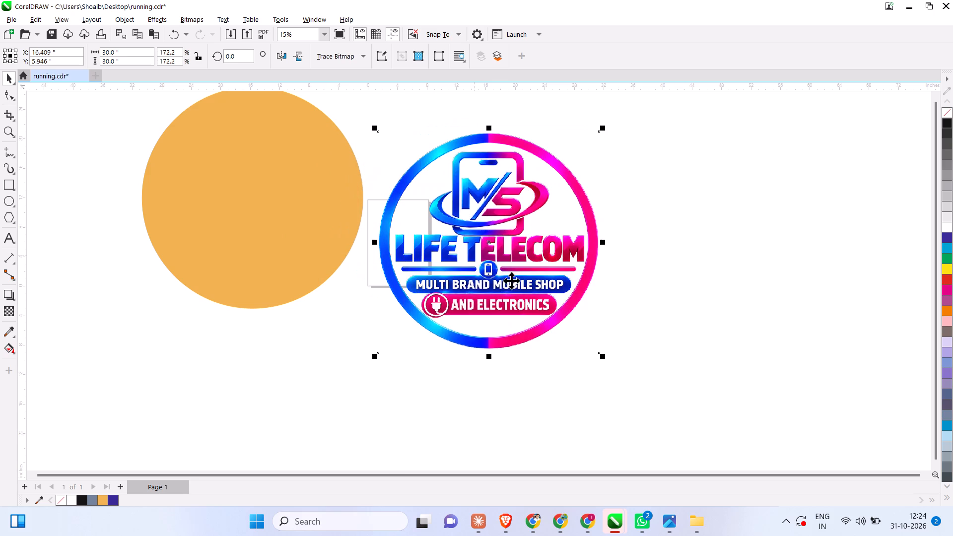
{"action": "left_click", "coordinate": [688, 291]}
{"action": "left_click", "coordinate": [593, 222]}
{"action": "scroll", "coordinate": [596, 220], "scroll_direction": "up", "scroll_amount": 2}
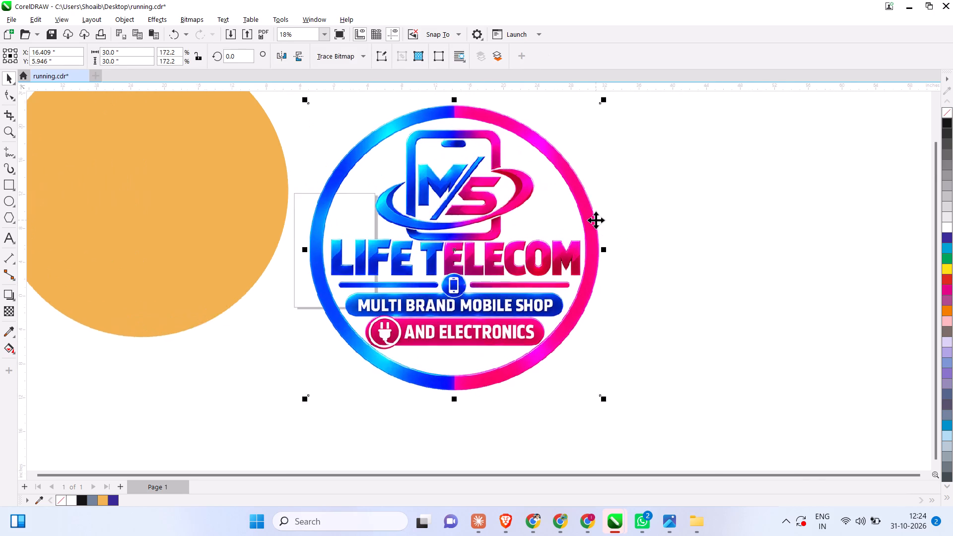
{"action": "scroll", "coordinate": [596, 220], "scroll_direction": "up", "scroll_amount": 1}
{"action": "left_click_drag", "start_coordinate": [596, 220], "coordinate": [685, 246]}
{"action": "scroll", "coordinate": [167, 218], "scroll_direction": "down", "scroll_amount": 3}
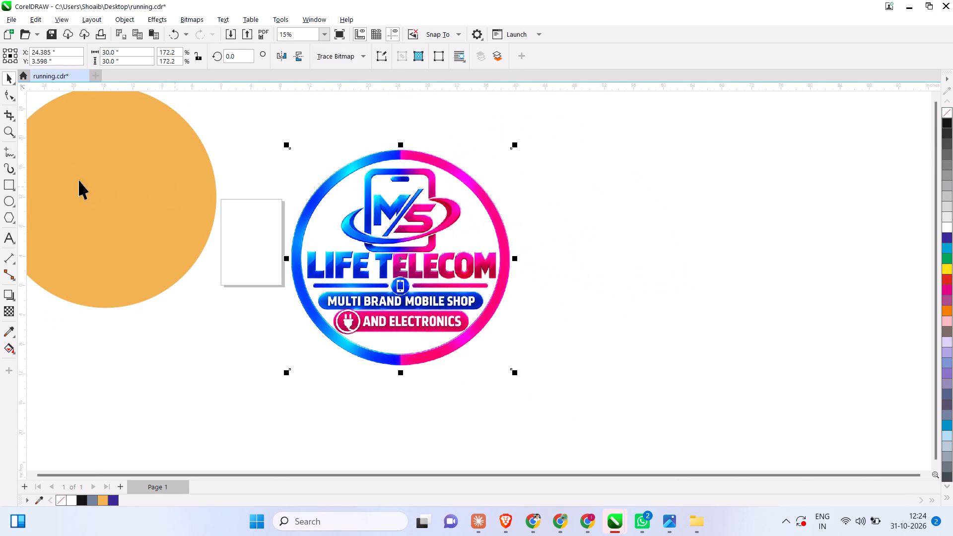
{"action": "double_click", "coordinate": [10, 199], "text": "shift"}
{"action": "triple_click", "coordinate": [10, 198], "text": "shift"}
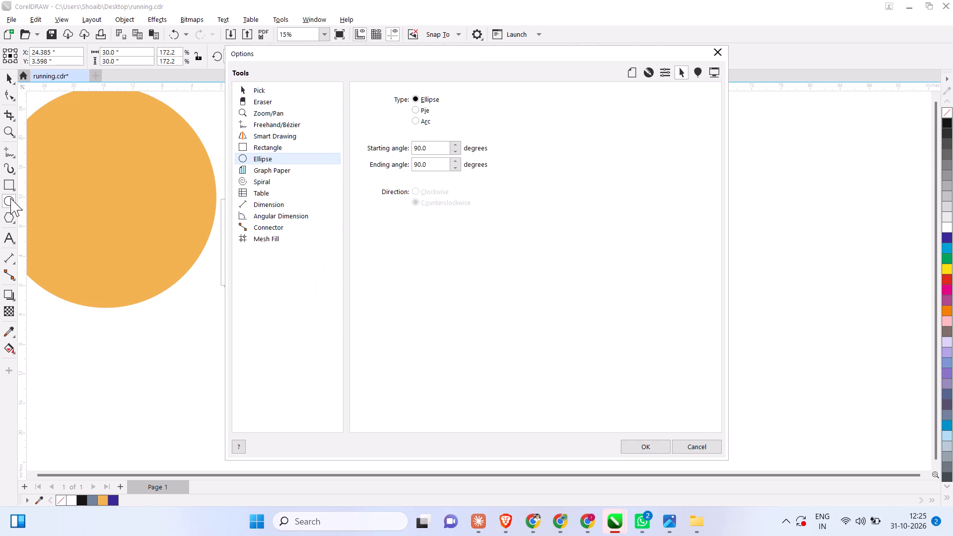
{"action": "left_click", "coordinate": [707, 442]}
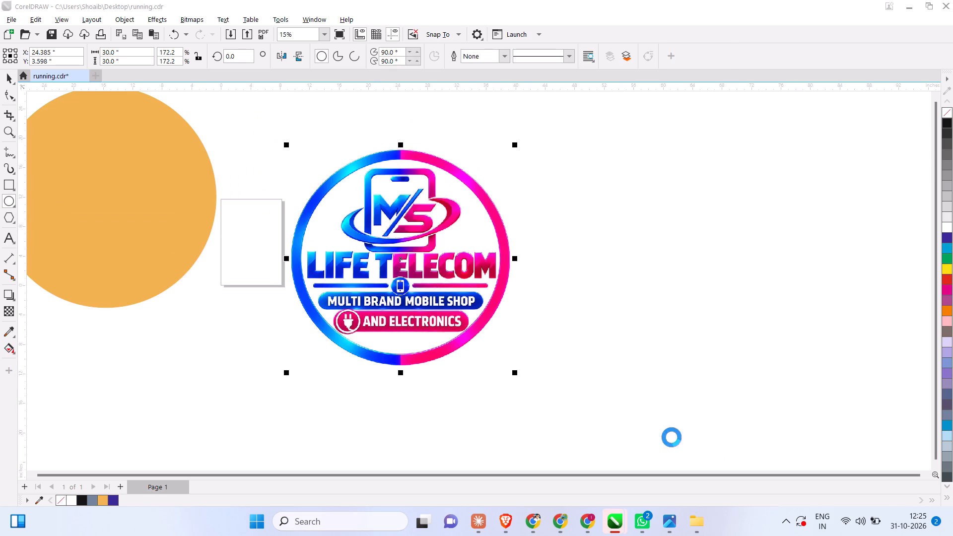
Add a 30 by 30 in square around the logo's bounding box and remove its fill, keeping only the outline.
{"action": "double_click", "coordinate": [11, 188], "text": "shift"}
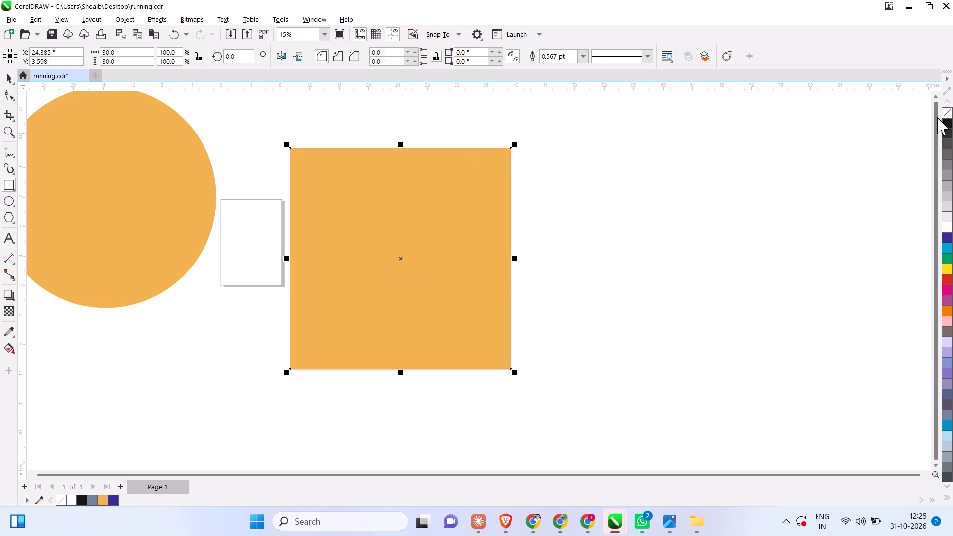
{"action": "left_click", "coordinate": [947, 111]}
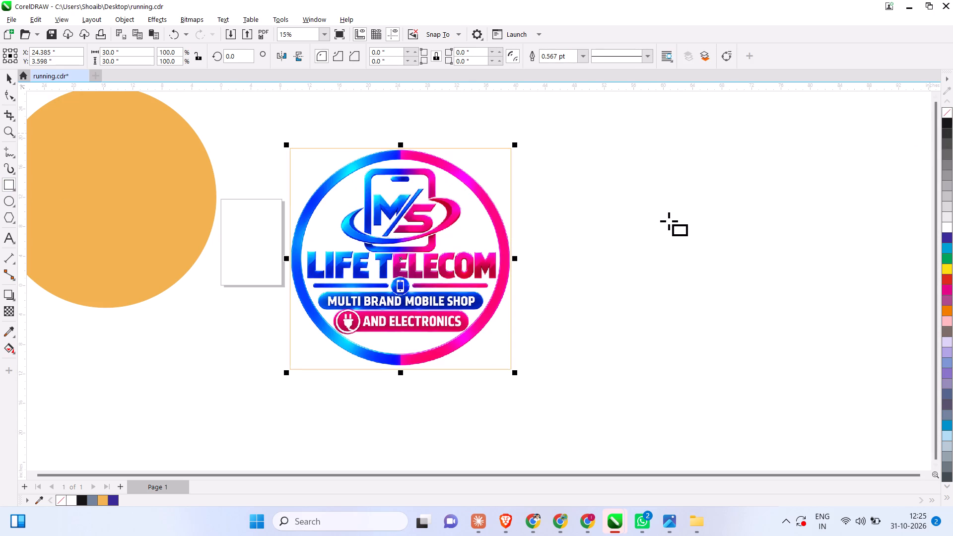
{"action": "left_click", "coordinate": [7, 78]}
{"action": "left_click_drag", "start_coordinate": [674, 380], "coordinate": [668, 381]}
Bring the square's bottom edge up to the bottom of the logo ring, making it about 29.42 in high.
{"action": "scroll", "coordinate": [359, 343], "scroll_direction": "up", "scroll_amount": 4}
{"action": "scroll", "coordinate": [434, 401], "scroll_direction": "up", "scroll_amount": 4}
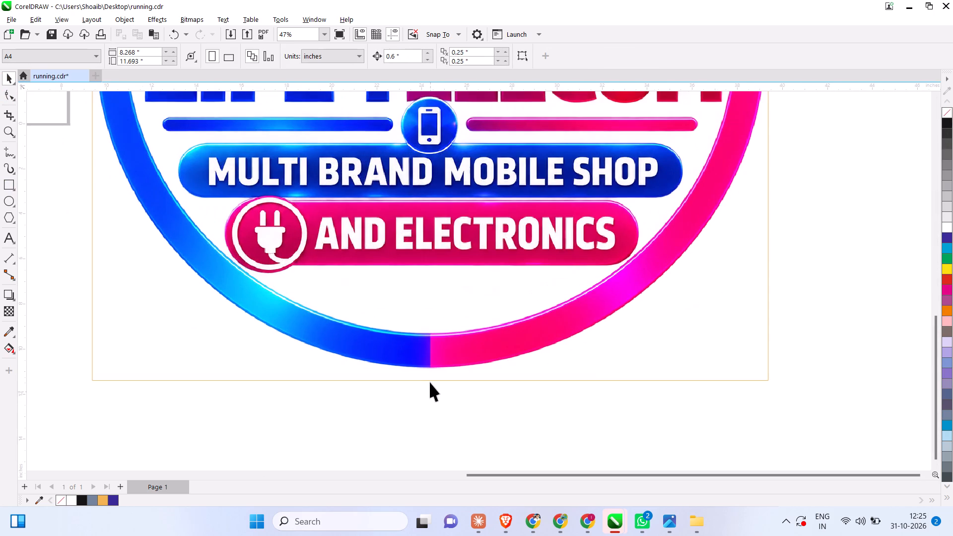
{"action": "left_click", "coordinate": [434, 381]}
{"action": "scroll", "coordinate": [431, 385], "scroll_direction": "up", "scroll_amount": 6}
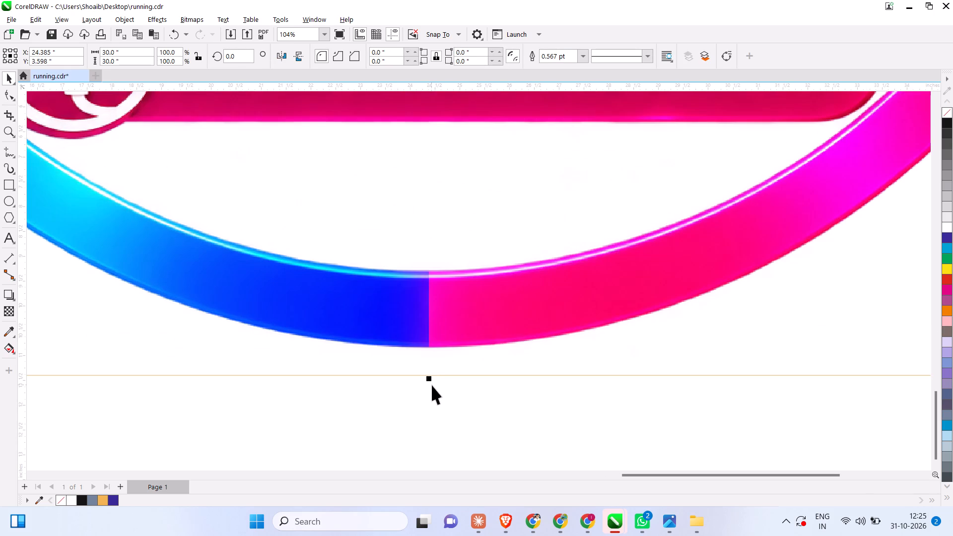
{"action": "left_click_drag", "start_coordinate": [430, 380], "coordinate": [427, 354]}
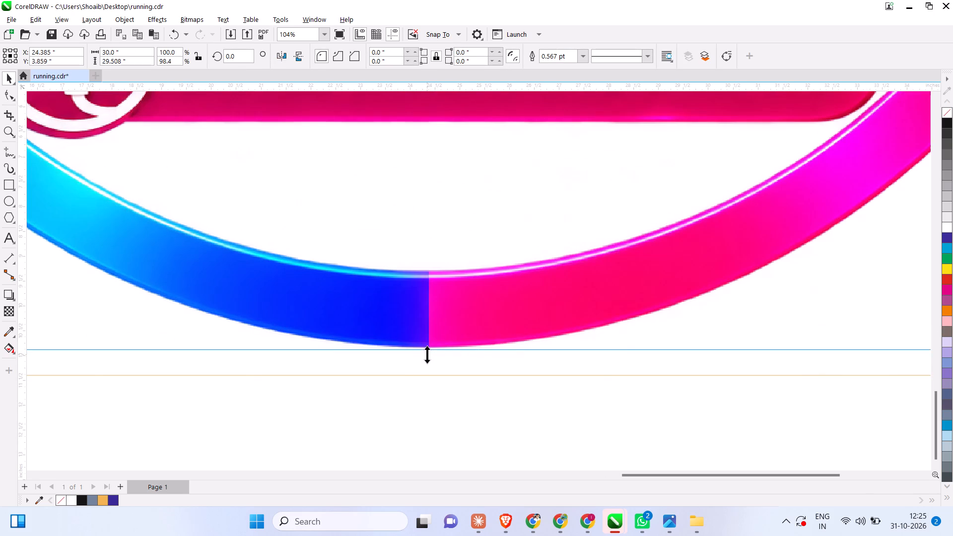
{"action": "left_click_drag", "start_coordinate": [427, 354], "coordinate": [440, 354]}
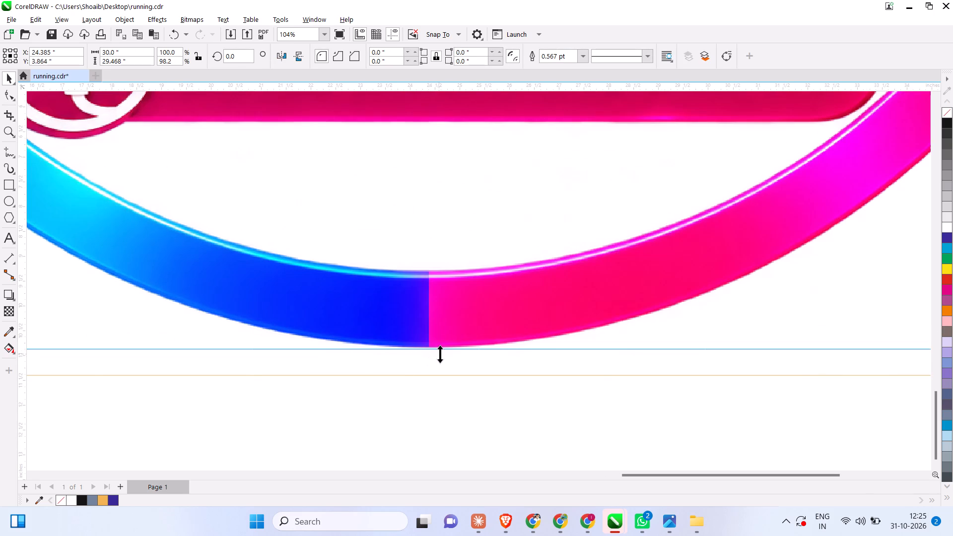
{"action": "left_click_drag", "start_coordinate": [440, 354], "coordinate": [439, 351]}
{"action": "scroll", "coordinate": [461, 397], "scroll_direction": "down", "scroll_amount": 10}
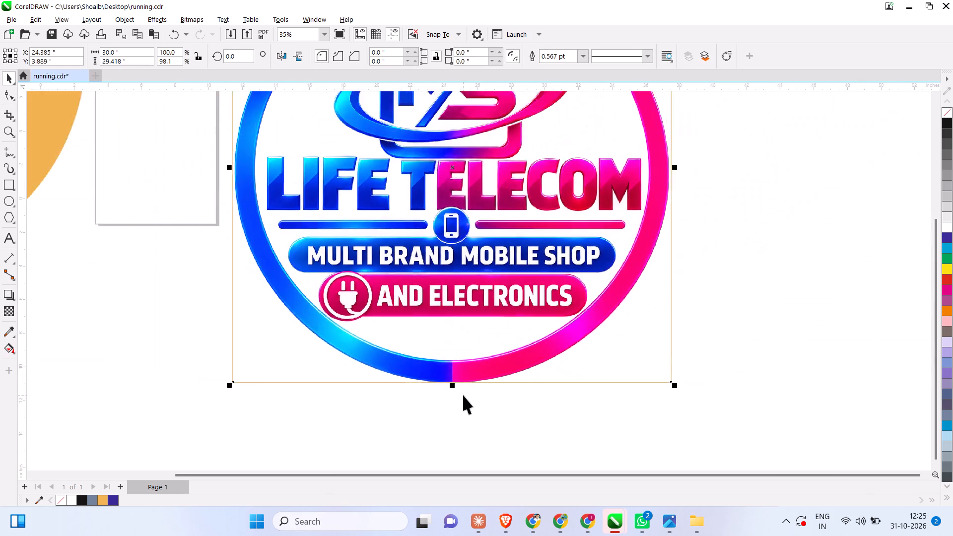
Bring the outline's top edge down to the top of the logo ring, making it about 29.26 in high.
{"action": "scroll", "coordinate": [463, 395], "scroll_direction": "down", "scroll_amount": 2}
{"action": "scroll", "coordinate": [448, 96], "scroll_direction": "up", "scroll_amount": 19}
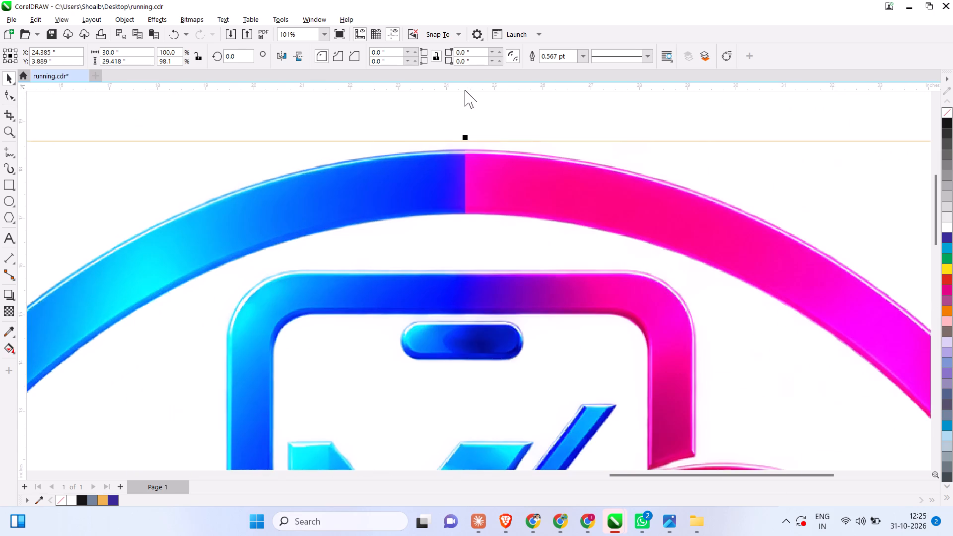
{"action": "scroll", "coordinate": [454, 128], "scroll_direction": "up", "scroll_amount": 12}
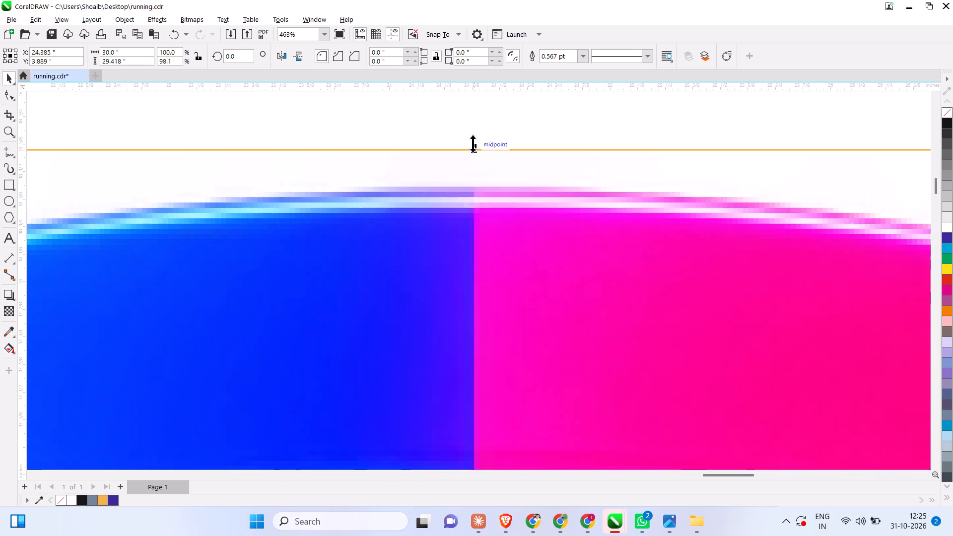
{"action": "left_click_drag", "start_coordinate": [473, 144], "coordinate": [479, 180]}
{"action": "scroll", "coordinate": [489, 201], "scroll_direction": "down", "scroll_amount": 19}
Bring the outline's left edge in to the blue side of the logo ring, making it about 29.87 in wide.
{"action": "scroll", "coordinate": [329, 267], "scroll_direction": "up", "scroll_amount": 7}
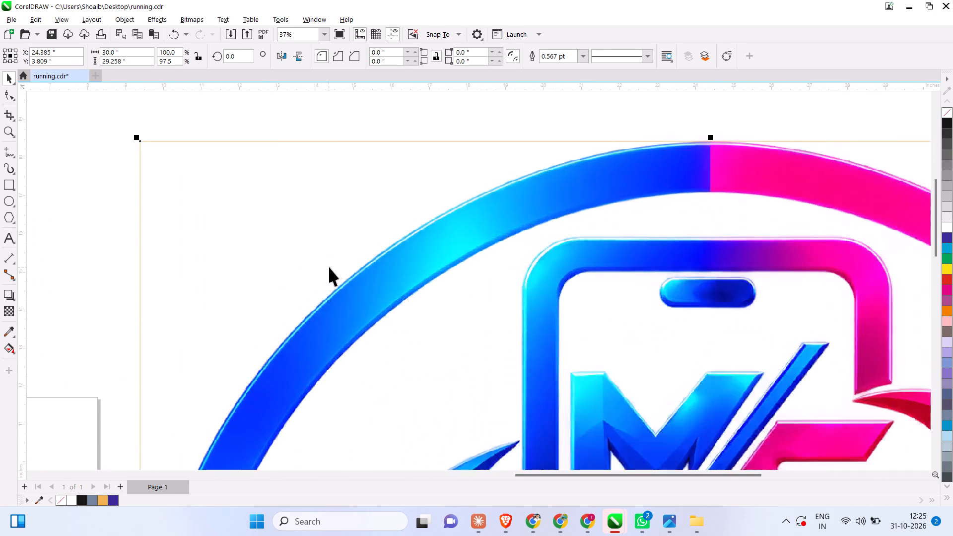
{"action": "scroll", "coordinate": [329, 267], "scroll_direction": "up", "scroll_amount": 1}
{"action": "scroll", "coordinate": [395, 257], "scroll_direction": "down", "scroll_amount": 8}
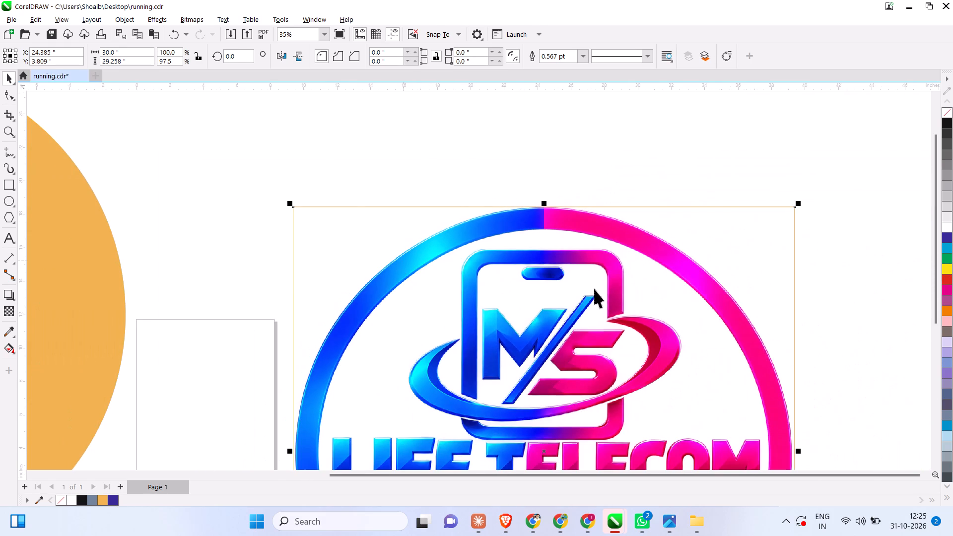
{"action": "scroll", "coordinate": [639, 303], "scroll_direction": "down", "scroll_amount": 4}
{"action": "scroll", "coordinate": [455, 375], "scroll_direction": "up", "scroll_amount": 7}
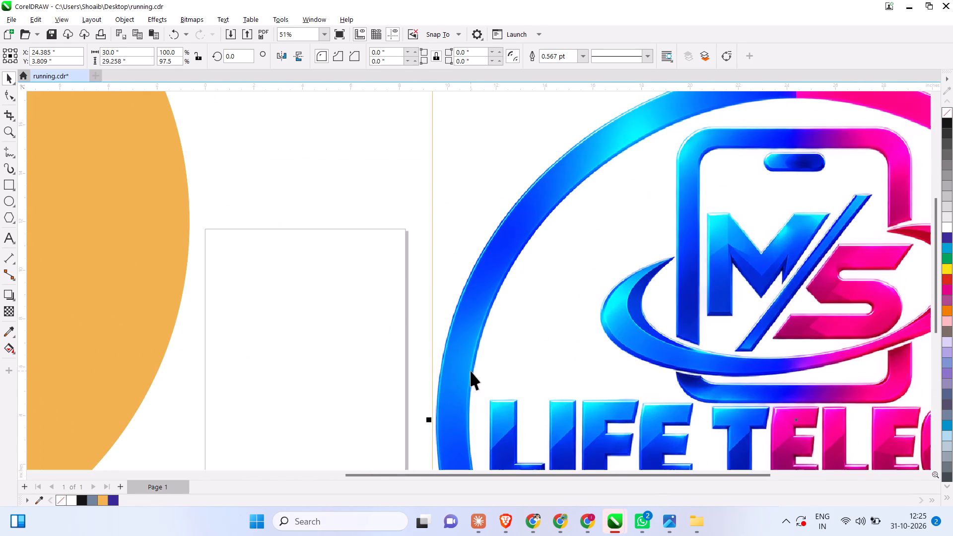
{"action": "scroll", "coordinate": [415, 432], "scroll_direction": "up", "scroll_amount": 8}
{"action": "scroll", "coordinate": [467, 401], "scroll_direction": "up", "scroll_amount": 7}
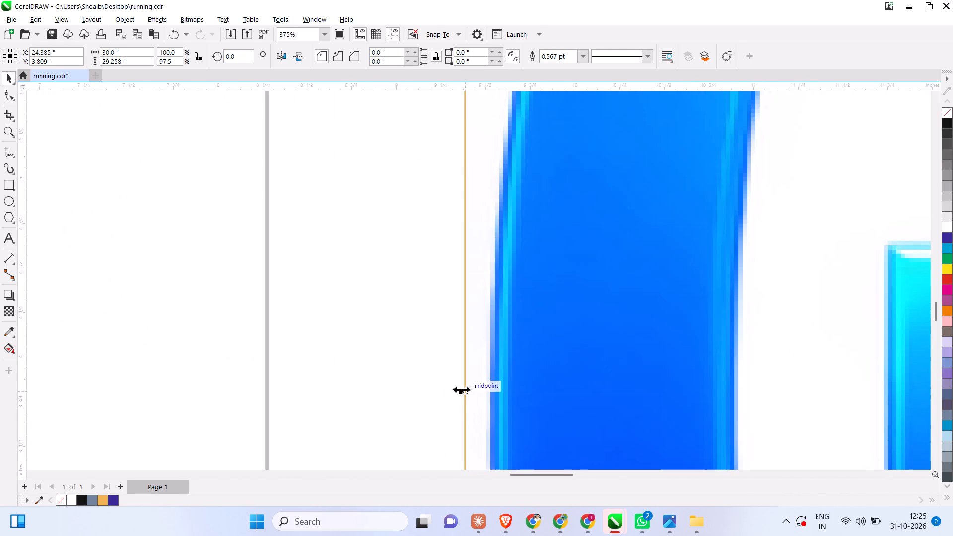
{"action": "left_click_drag", "start_coordinate": [462, 389], "coordinate": [485, 389]}
{"action": "scroll", "coordinate": [452, 394], "scroll_direction": "down", "scroll_amount": 8}
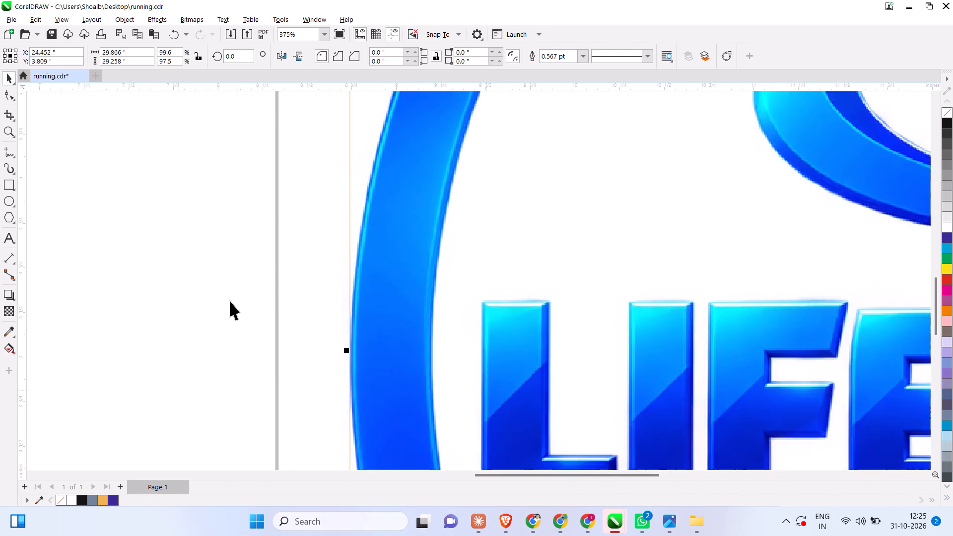
Bring the outline's right edge in to the pink side of the logo ring, making it about 29.72 in wide.
{"action": "scroll", "coordinate": [239, 299], "scroll_direction": "down", "scroll_amount": 11}
{"action": "scroll", "coordinate": [430, 326], "scroll_direction": "down", "scroll_amount": 2}
{"action": "scroll", "coordinate": [680, 339], "scroll_direction": "up", "scroll_amount": 6}
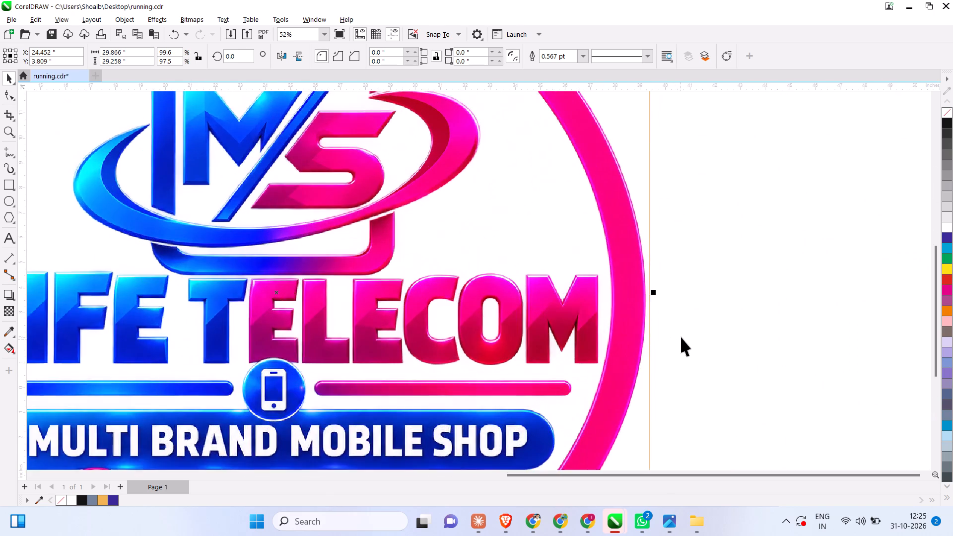
{"action": "scroll", "coordinate": [651, 298], "scroll_direction": "up", "scroll_amount": 6}
{"action": "left_click_drag", "start_coordinate": [655, 284], "coordinate": [647, 287]}
{"action": "scroll", "coordinate": [733, 346], "scroll_direction": "down", "scroll_amount": 12}
{"action": "scroll", "coordinate": [779, 355], "scroll_direction": "down", "scroll_amount": 1}
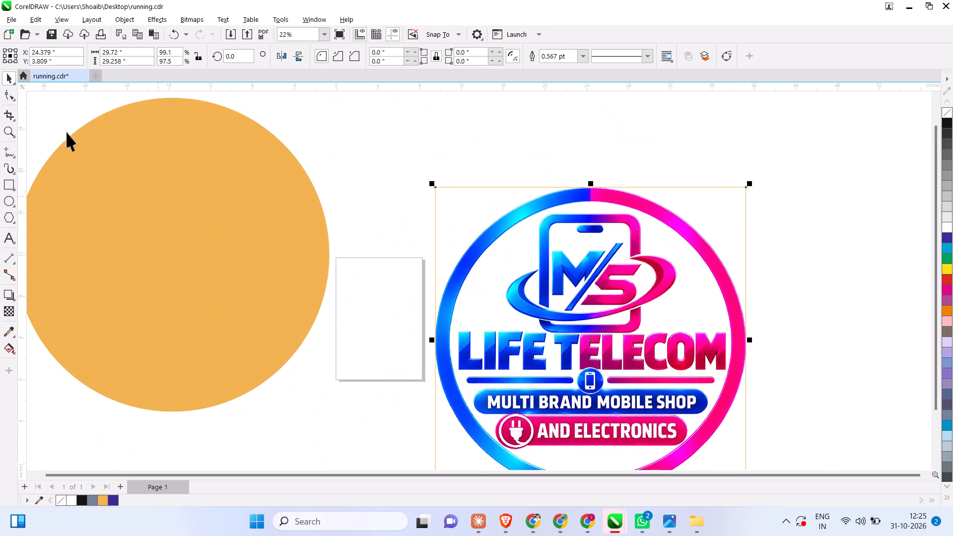
Round all four corners of the outline with the Shape tool to the maximum radius, about 14.63 in, so it follows the ring.
{"action": "left_click", "coordinate": [9, 102]}
{"action": "left_click", "coordinate": [9, 95]}
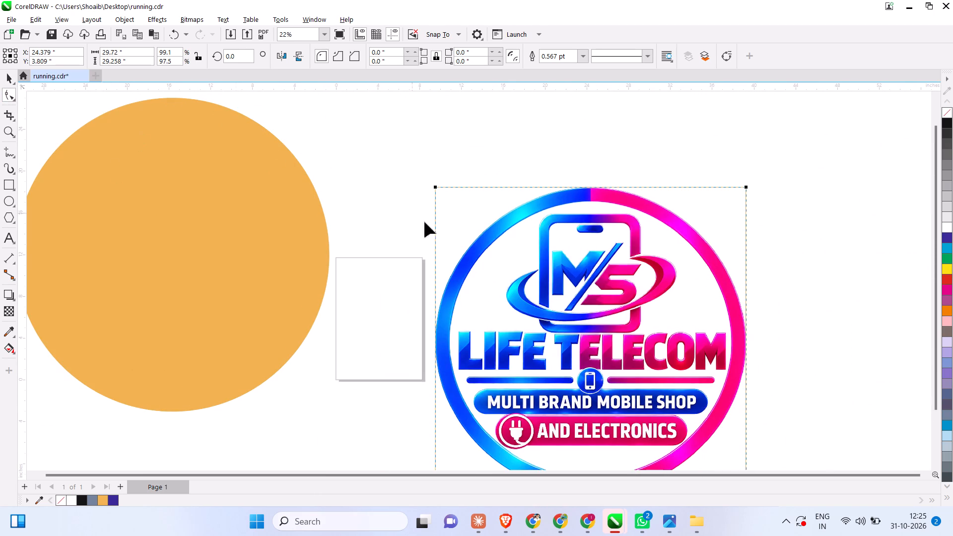
{"action": "scroll", "coordinate": [435, 226], "scroll_direction": "down", "scroll_amount": 2}
{"action": "left_click_drag", "start_coordinate": [439, 199], "coordinate": [440, 199]}
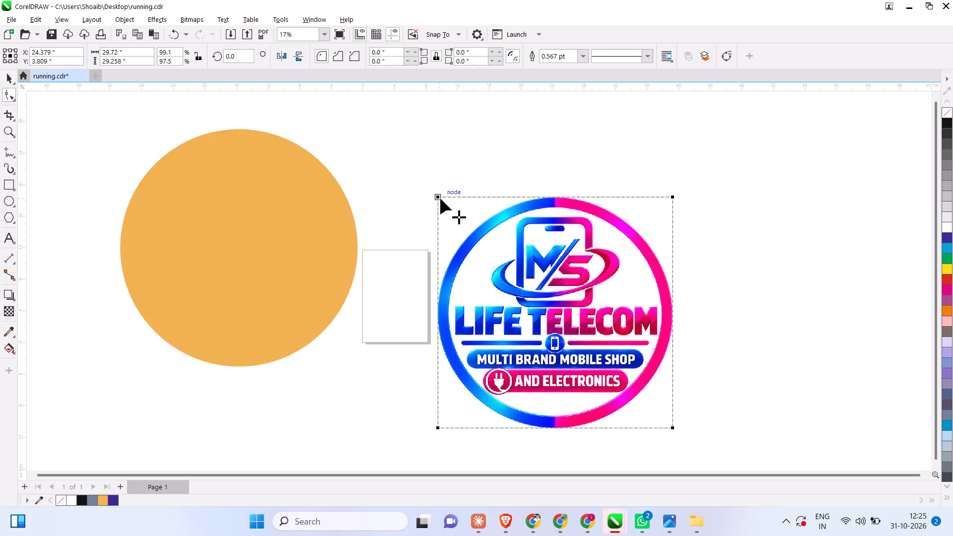
{"action": "left_click_drag", "start_coordinate": [440, 199], "coordinate": [519, 286]}
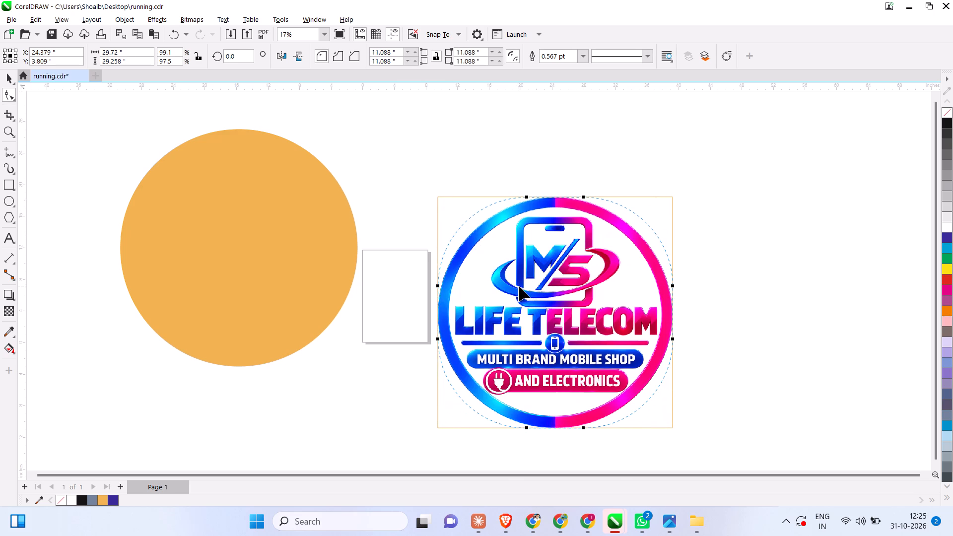
{"action": "left_click_drag", "start_coordinate": [519, 286], "coordinate": [530, 299]}
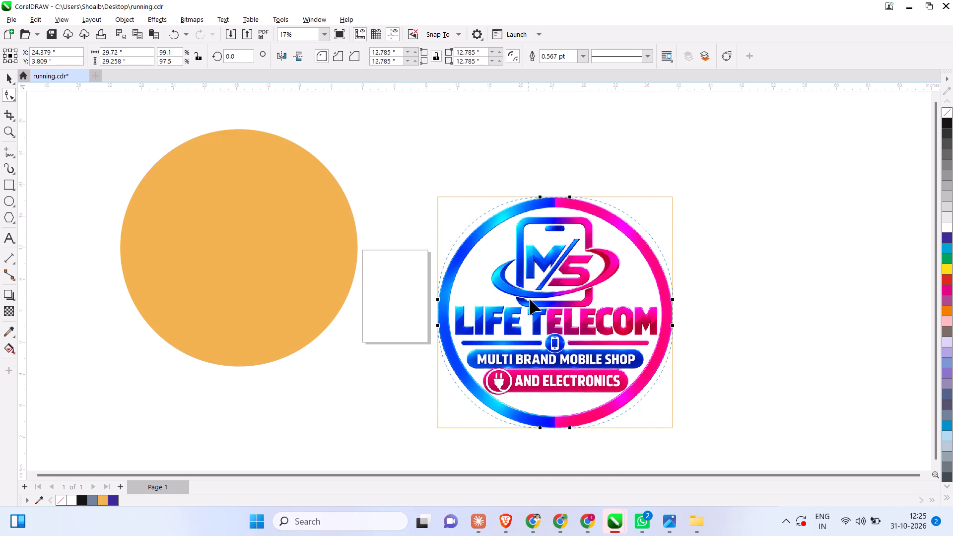
{"action": "left_click_drag", "start_coordinate": [530, 299], "coordinate": [547, 313]}
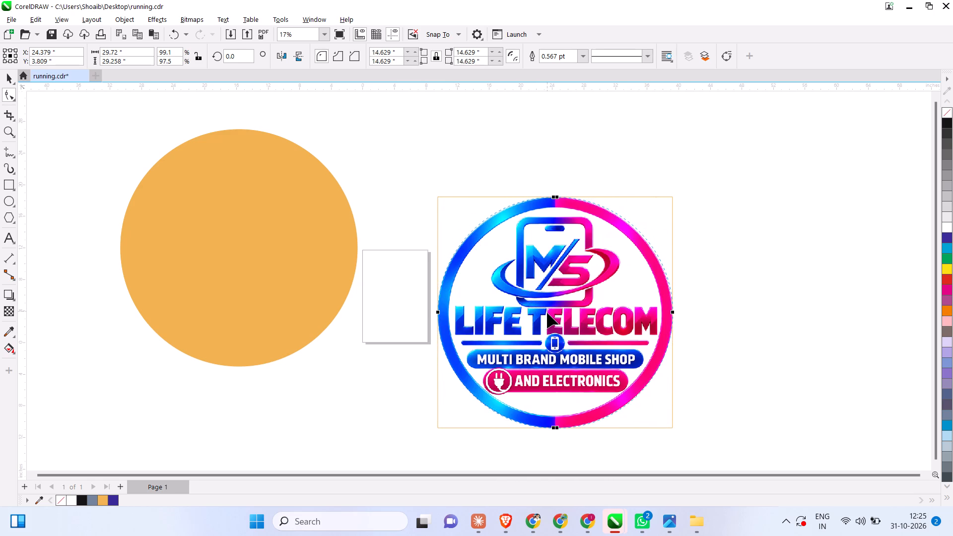
{"action": "left_click_drag", "start_coordinate": [547, 313], "coordinate": [564, 325]}
{"action": "left_click", "coordinate": [759, 273]}
Convert the fully rounded outline around the logo ring to curves so its nodes can be edited.
{"action": "scroll", "coordinate": [449, 247], "scroll_direction": "up", "scroll_amount": 6}
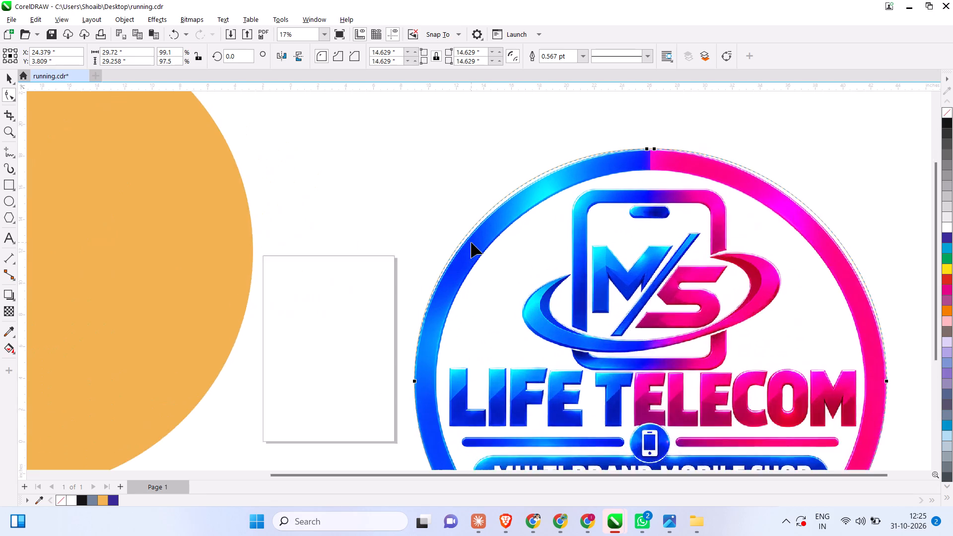
{"action": "scroll", "coordinate": [438, 393], "scroll_direction": "down", "scroll_amount": 4}
{"action": "scroll", "coordinate": [583, 238], "scroll_direction": "up", "scroll_amount": 3}
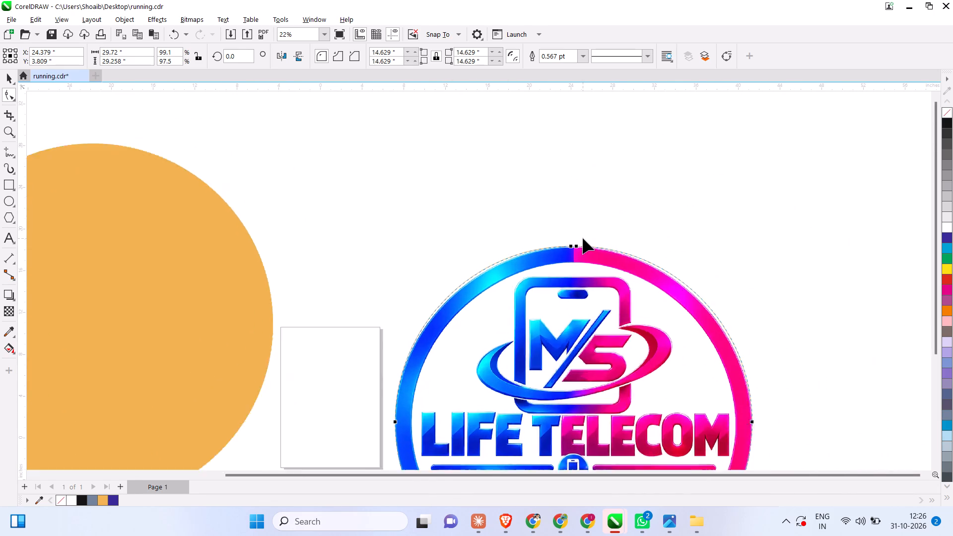
{"action": "scroll", "coordinate": [583, 238], "scroll_direction": "up", "scroll_amount": 4}
{"action": "left_click", "coordinate": [555, 256]}
{"action": "double_click", "coordinate": [555, 256]}
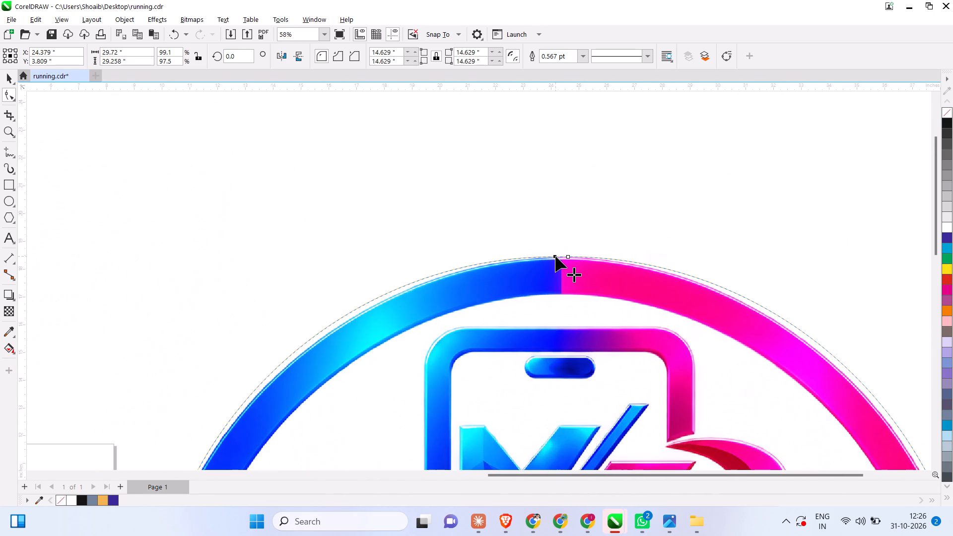
{"action": "left_click", "coordinate": [555, 256]}
{"action": "key", "text": "ctrl+q"}
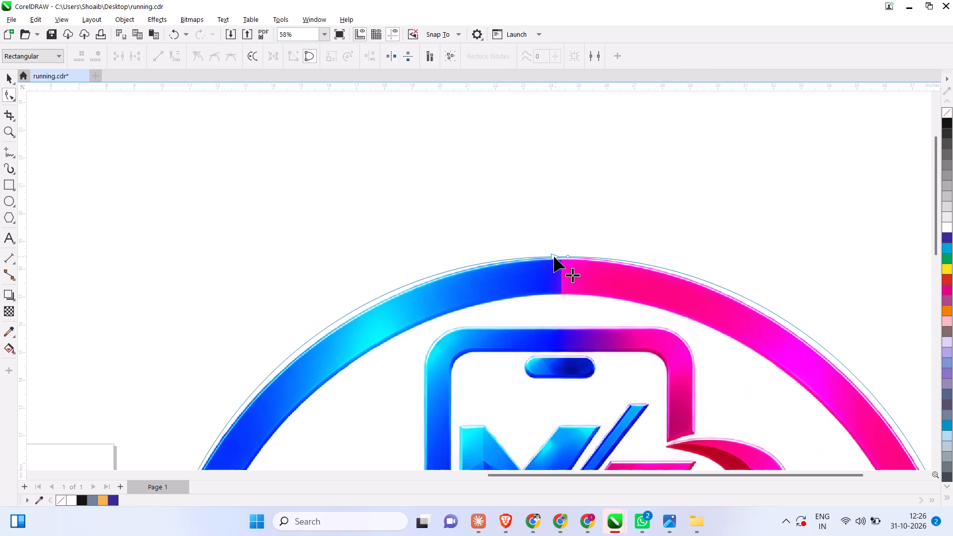
Shorten the leftward curve handle of the outline's top node so the curve hugs the ring's upper blue arc.
{"action": "left_click", "coordinate": [554, 257]}
{"action": "scroll", "coordinate": [308, 269], "scroll_direction": "up", "scroll_amount": 3}
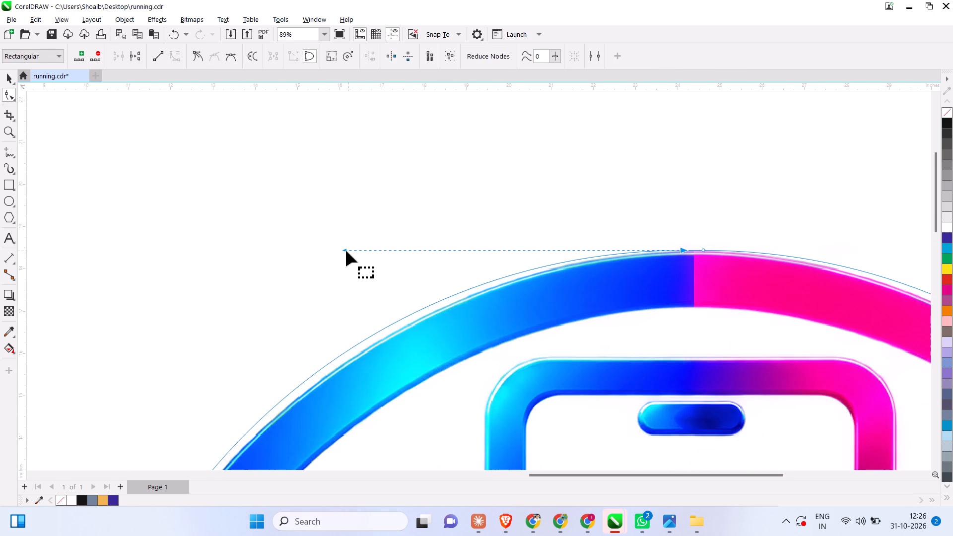
{"action": "left_click", "coordinate": [344, 251]}
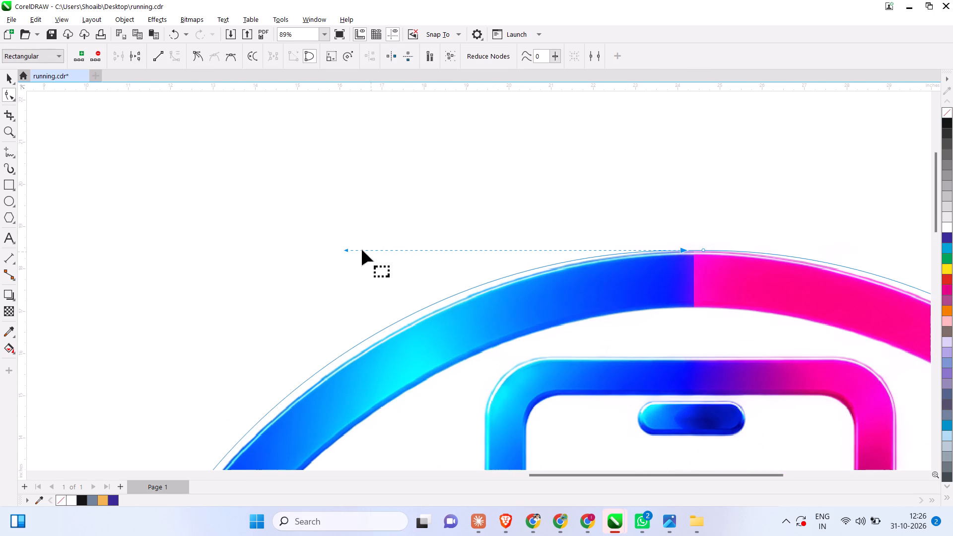
{"action": "left_click_drag", "start_coordinate": [348, 249], "coordinate": [383, 255]}
Shorten the leftward curve handle of the outline's bottom node so the curve hugs the ring's lower blue arc.
{"action": "scroll", "coordinate": [409, 242], "scroll_direction": "down", "scroll_amount": 5}
{"action": "scroll", "coordinate": [391, 278], "scroll_direction": "down", "scroll_amount": 3}
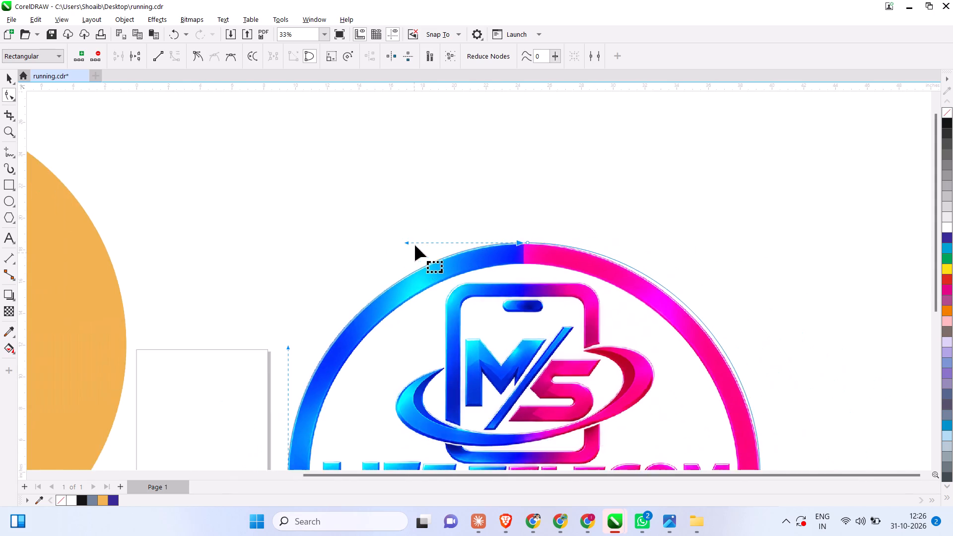
{"action": "scroll", "coordinate": [415, 245], "scroll_direction": "down", "scroll_amount": 3}
{"action": "scroll", "coordinate": [623, 191], "scroll_direction": "down", "scroll_amount": 3}
{"action": "scroll", "coordinate": [511, 396], "scroll_direction": "up", "scroll_amount": 4}
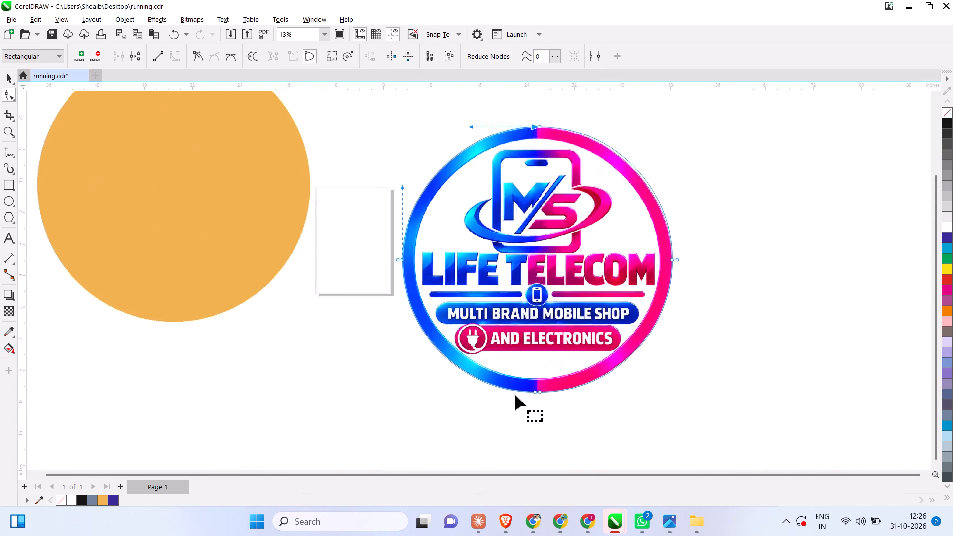
{"action": "scroll", "coordinate": [515, 395], "scroll_direction": "up", "scroll_amount": 9}
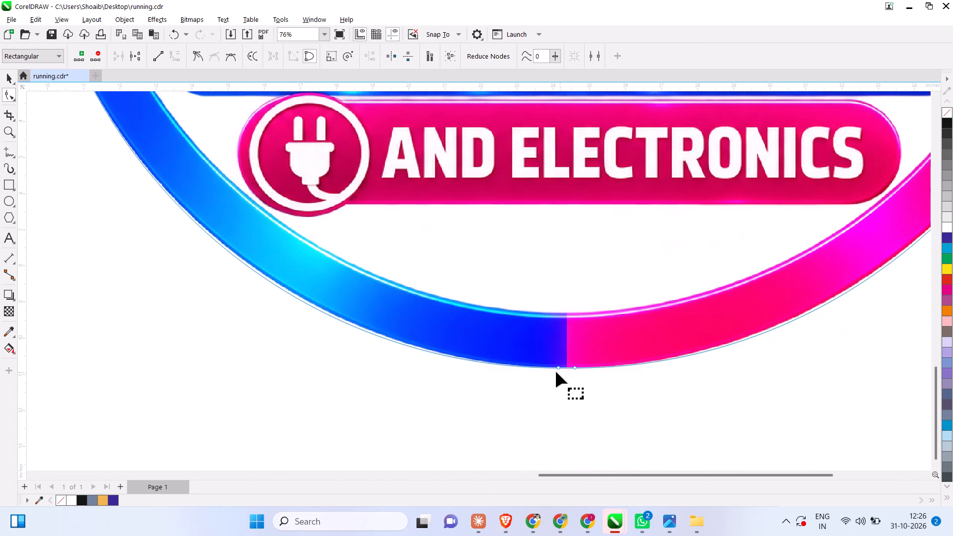
{"action": "left_click", "coordinate": [556, 367]}
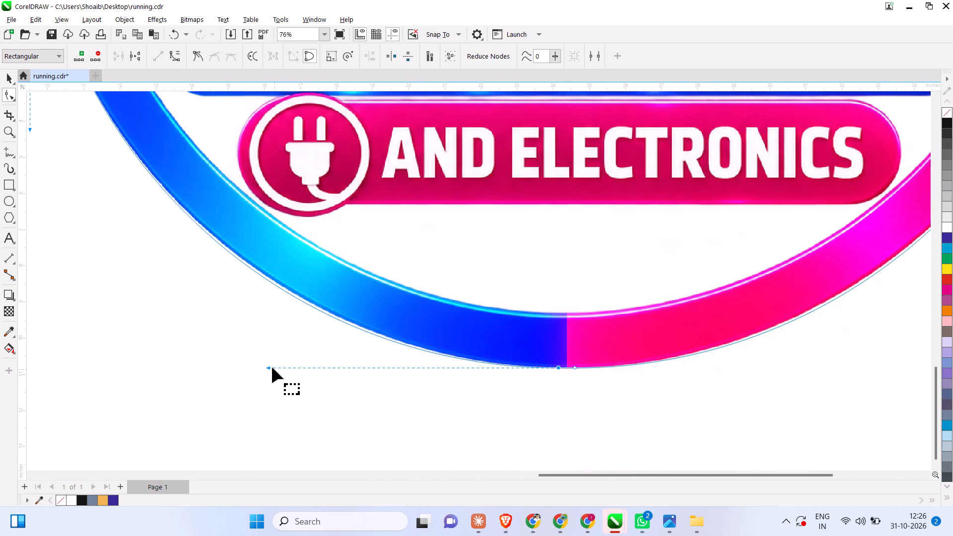
{"action": "left_click_drag", "start_coordinate": [268, 367], "coordinate": [279, 367]}
Shorten the rightward curve handle of the outline's top node so the curve hugs the ring's upper pink arc.
{"action": "scroll", "coordinate": [303, 384], "scroll_direction": "down", "scroll_amount": 6}
{"action": "scroll", "coordinate": [661, 374], "scroll_direction": "down", "scroll_amount": 1}
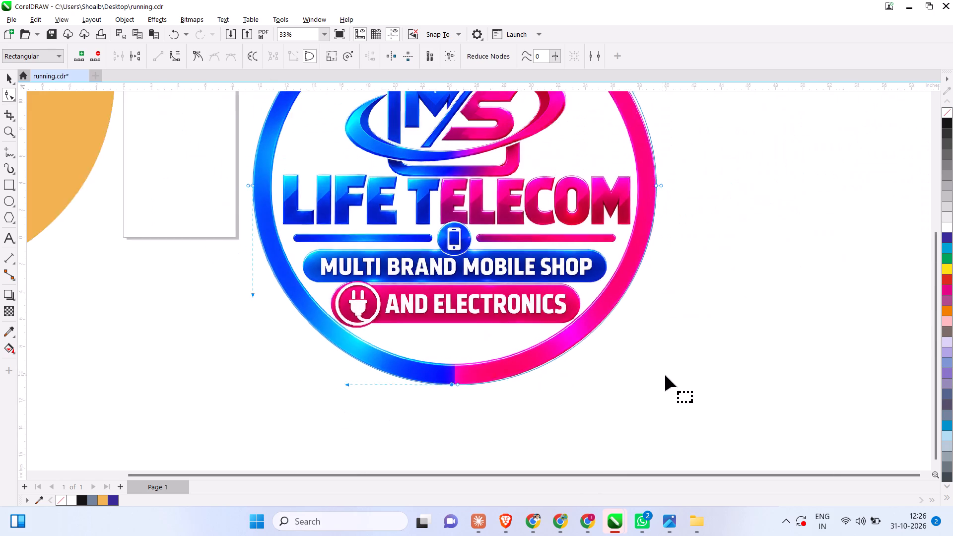
{"action": "scroll", "coordinate": [665, 375], "scroll_direction": "down", "scroll_amount": 1}
{"action": "scroll", "coordinate": [755, 348], "scroll_direction": "down", "scroll_amount": 3}
{"action": "scroll", "coordinate": [735, 229], "scroll_direction": "up", "scroll_amount": 4}
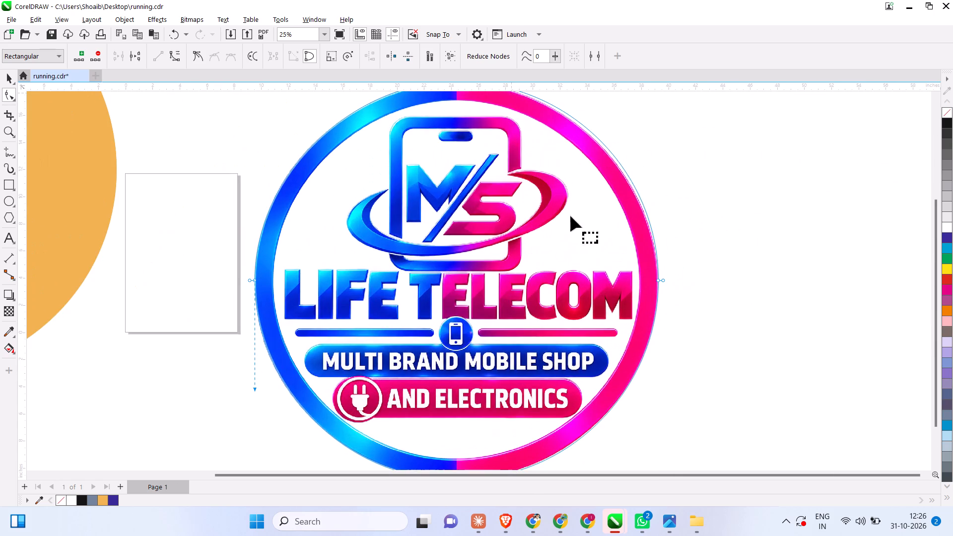
{"action": "scroll", "coordinate": [611, 301], "scroll_direction": "down", "scroll_amount": 3}
{"action": "scroll", "coordinate": [561, 161], "scroll_direction": "up", "scroll_amount": 3}
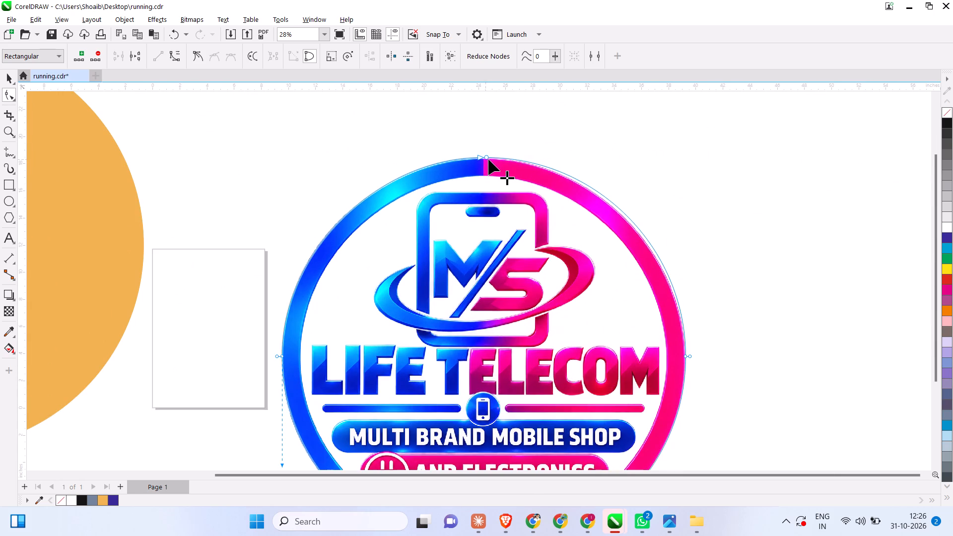
{"action": "left_click", "coordinate": [485, 157]}
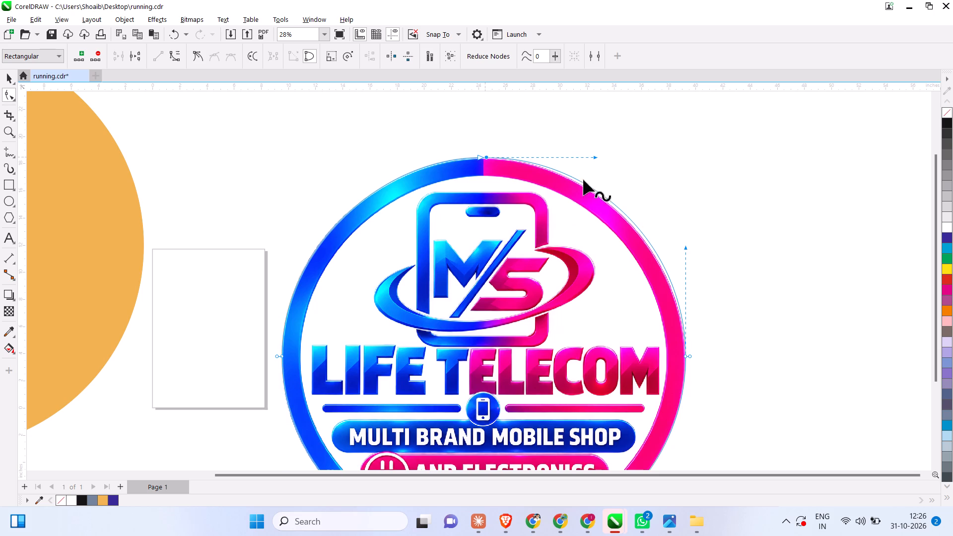
{"action": "scroll", "coordinate": [722, 273], "scroll_direction": "up", "scroll_amount": 3}
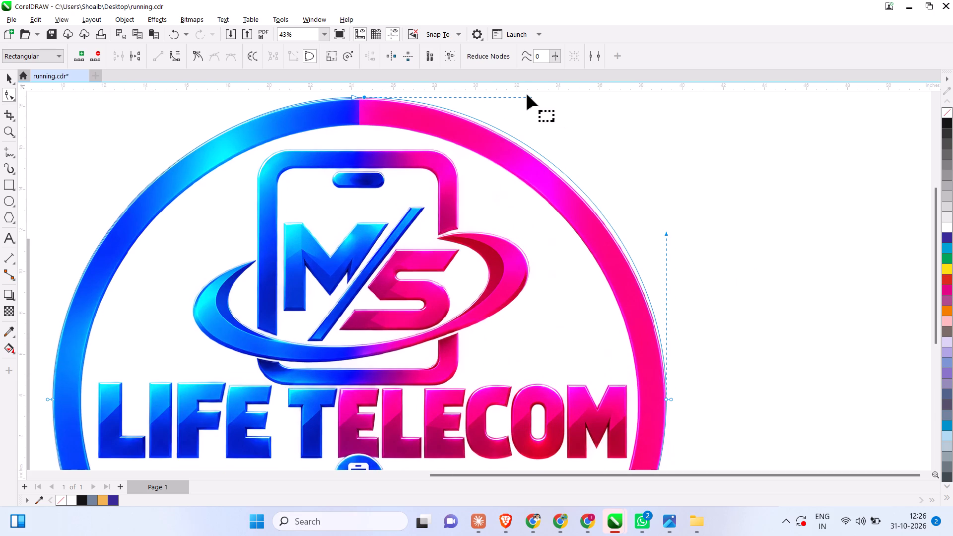
{"action": "left_click_drag", "start_coordinate": [528, 96], "coordinate": [514, 109]}
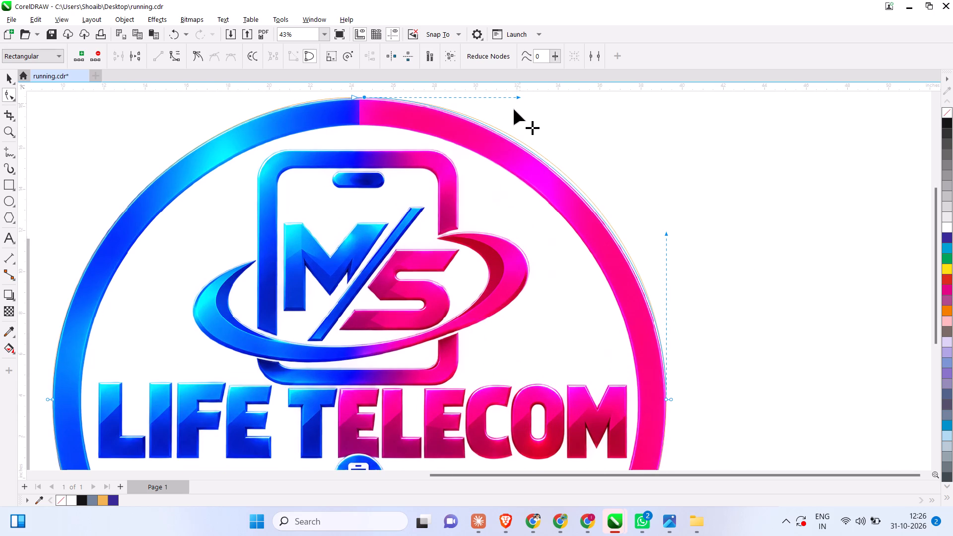
{"action": "left_click_drag", "start_coordinate": [514, 109], "coordinate": [510, 112]}
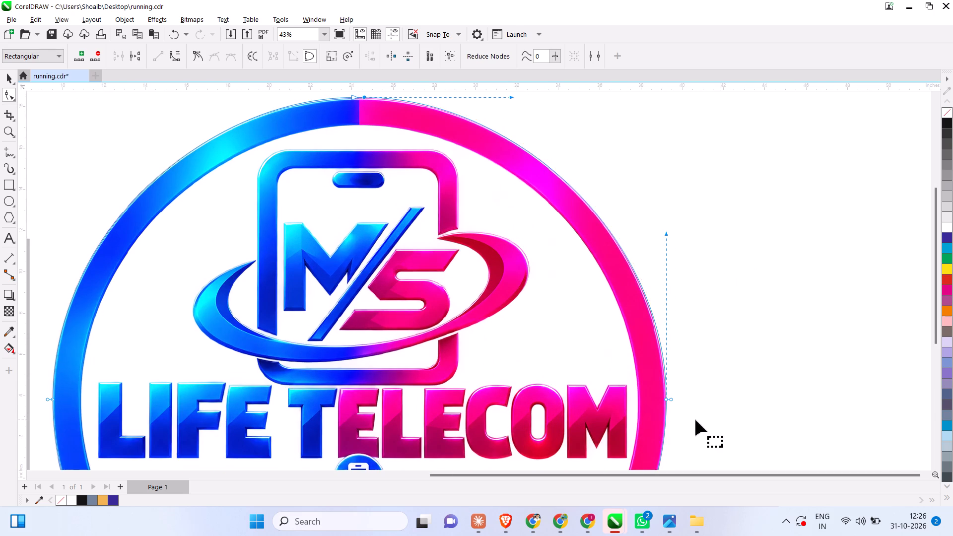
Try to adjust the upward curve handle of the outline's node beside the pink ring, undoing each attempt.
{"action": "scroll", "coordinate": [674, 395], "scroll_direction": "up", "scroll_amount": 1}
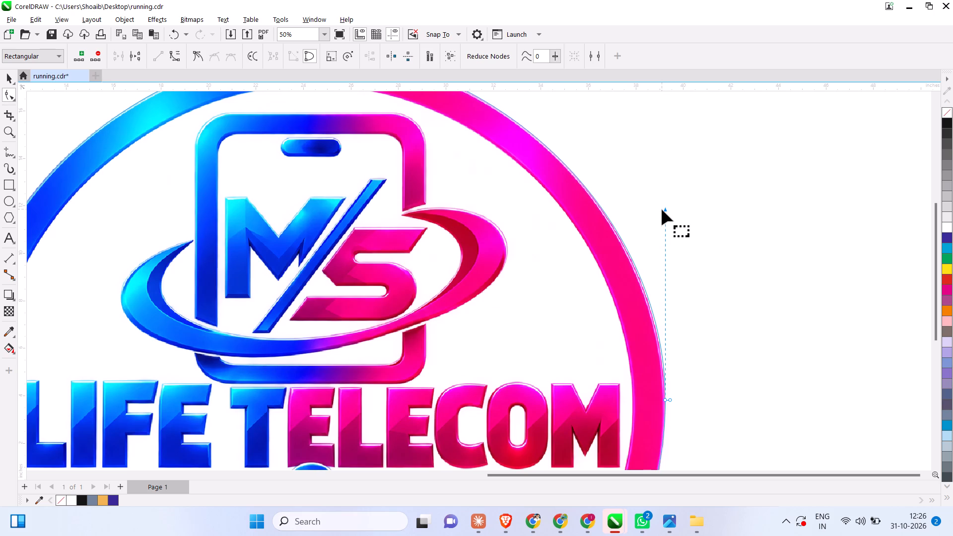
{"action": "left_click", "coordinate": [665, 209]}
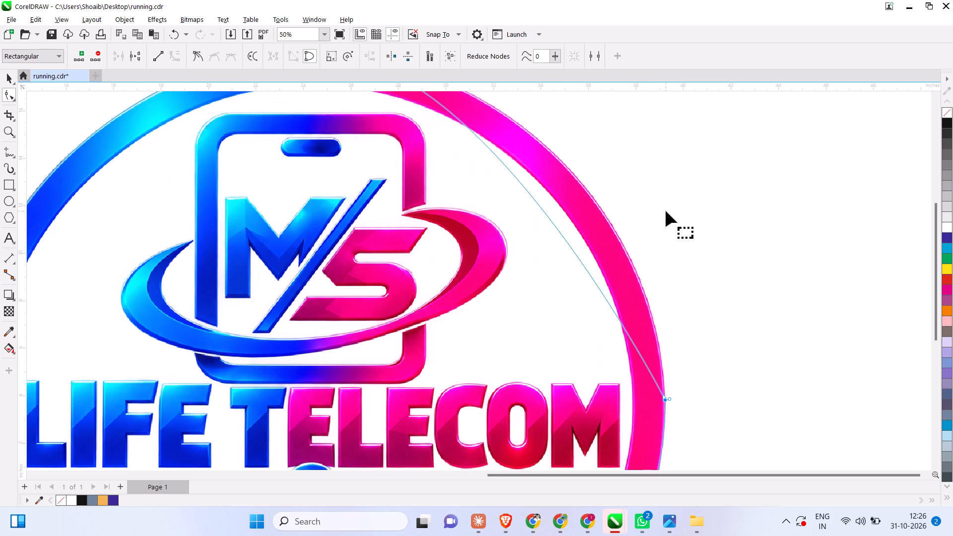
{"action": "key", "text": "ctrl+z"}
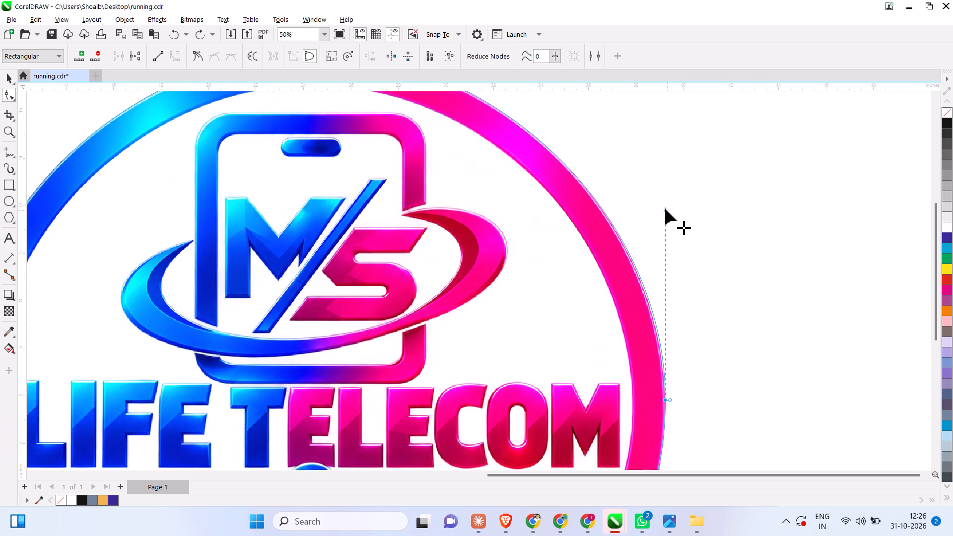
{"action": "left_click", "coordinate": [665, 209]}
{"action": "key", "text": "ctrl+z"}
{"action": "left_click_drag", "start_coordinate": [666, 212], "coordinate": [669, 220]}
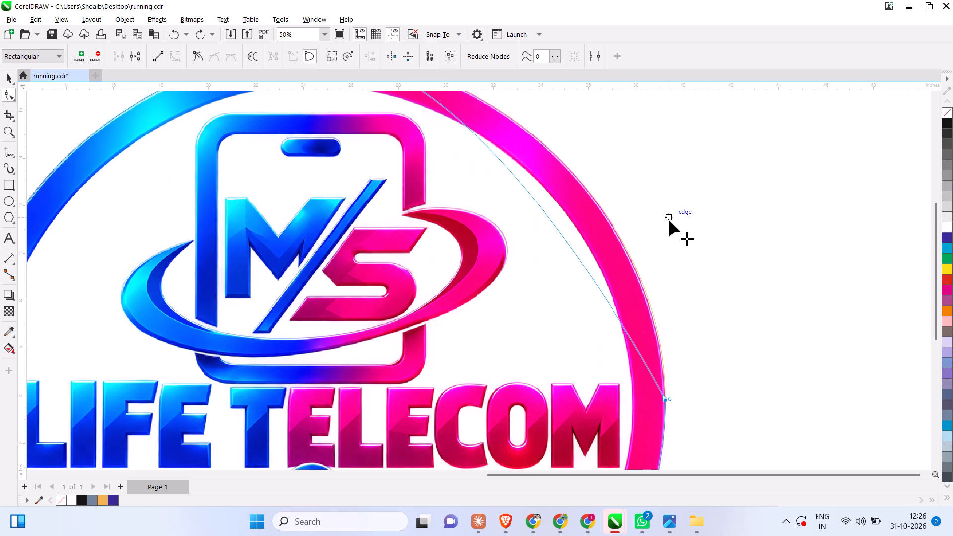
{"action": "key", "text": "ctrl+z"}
Deselect the outline with the Pick tool and examine how closely it follows the logo ring, close up and overall.
{"action": "scroll", "coordinate": [707, 315], "scroll_direction": "down", "scroll_amount": 3}
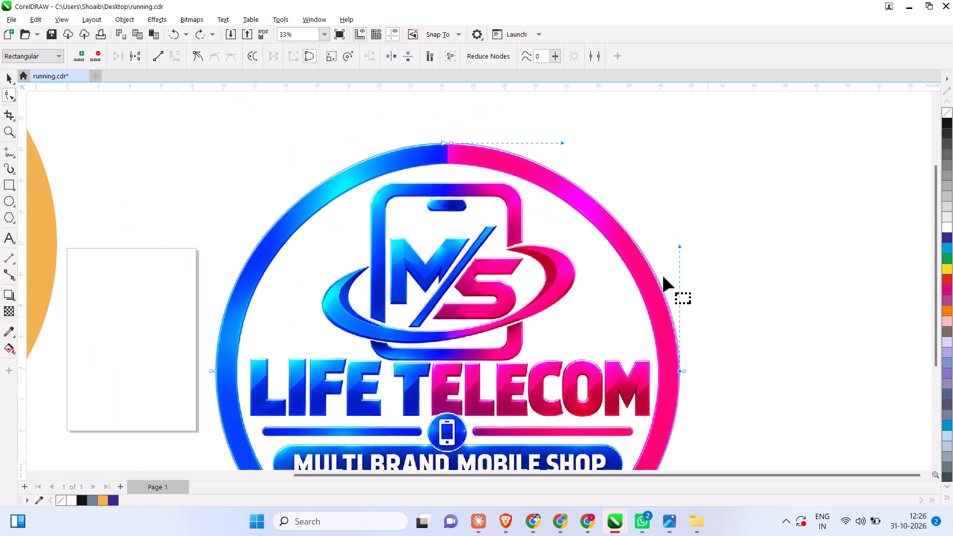
{"action": "left_click", "coordinate": [9, 76]}
{"action": "left_click", "coordinate": [705, 176]}
{"action": "scroll", "coordinate": [664, 241], "scroll_direction": "up", "scroll_amount": 5}
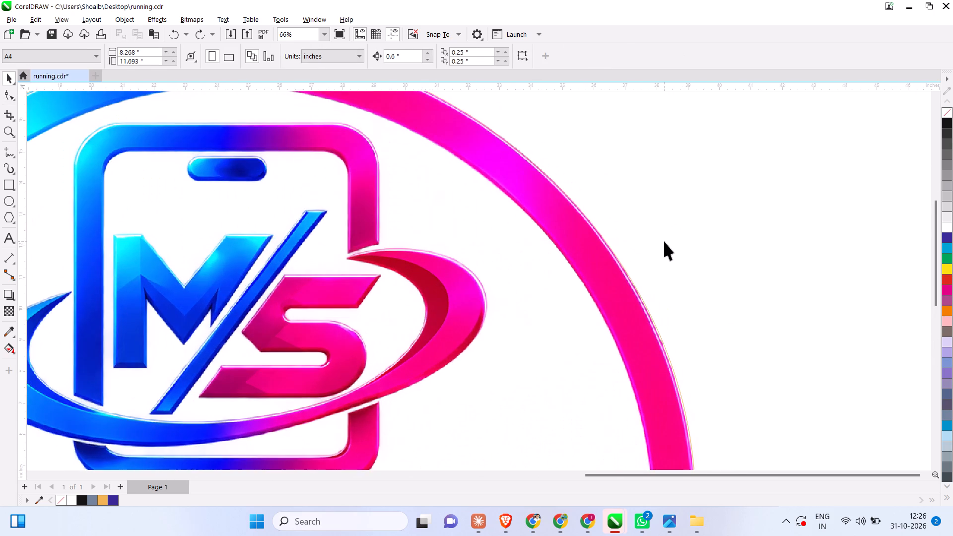
{"action": "scroll", "coordinate": [664, 241], "scroll_direction": "up", "scroll_amount": 5}
{"action": "scroll", "coordinate": [654, 378], "scroll_direction": "up", "scroll_amount": 6}
{"action": "scroll", "coordinate": [654, 378], "scroll_direction": "down", "scroll_amount": 1}
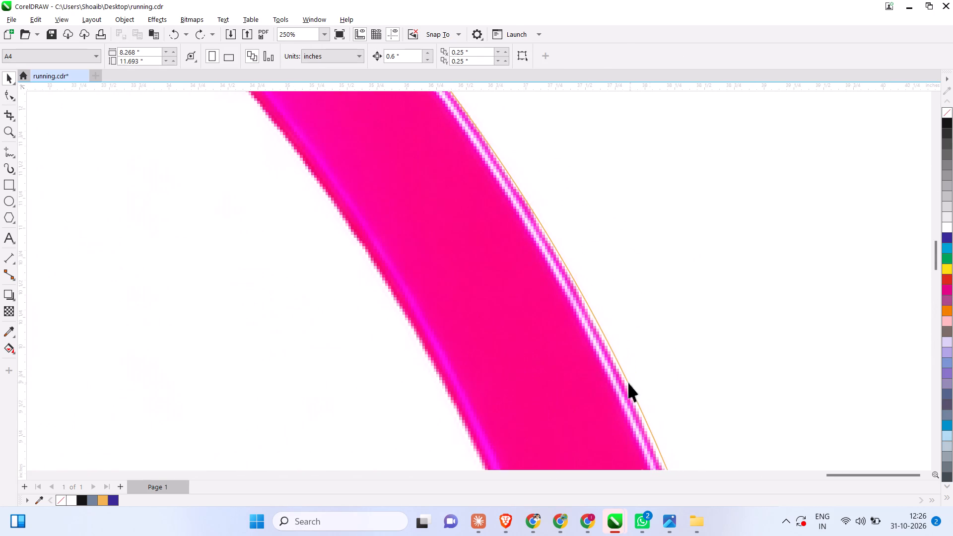
{"action": "scroll", "coordinate": [623, 387], "scroll_direction": "down", "scroll_amount": 17}
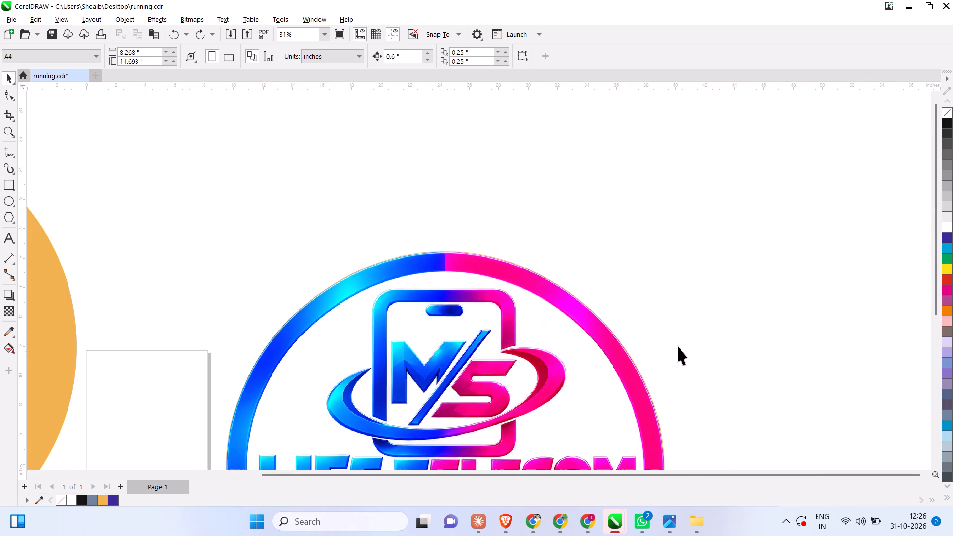
{"action": "scroll", "coordinate": [678, 346], "scroll_direction": "down", "scroll_amount": 4}
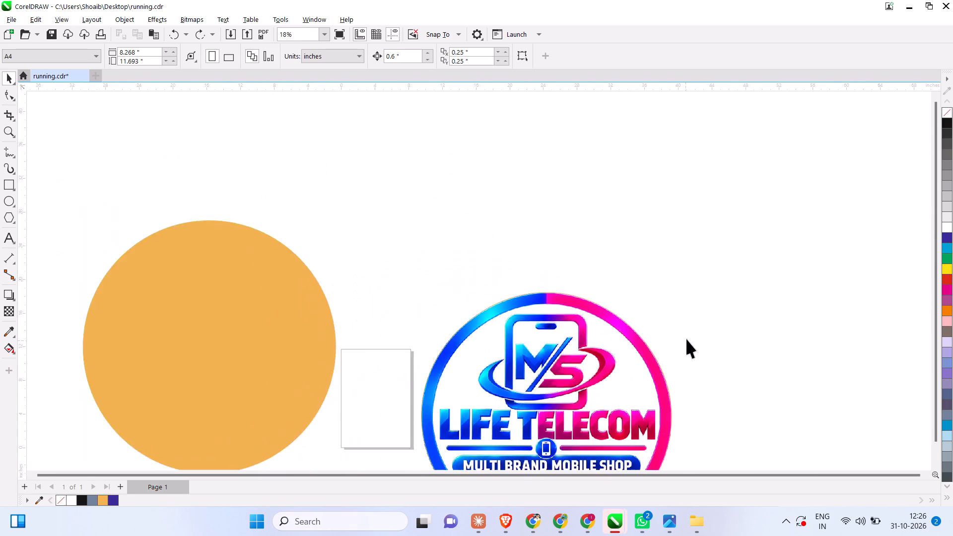
{"action": "scroll", "coordinate": [688, 337], "scroll_direction": "down", "scroll_amount": 3}
{"action": "scroll", "coordinate": [690, 395], "scroll_direction": "down", "scroll_amount": 3}
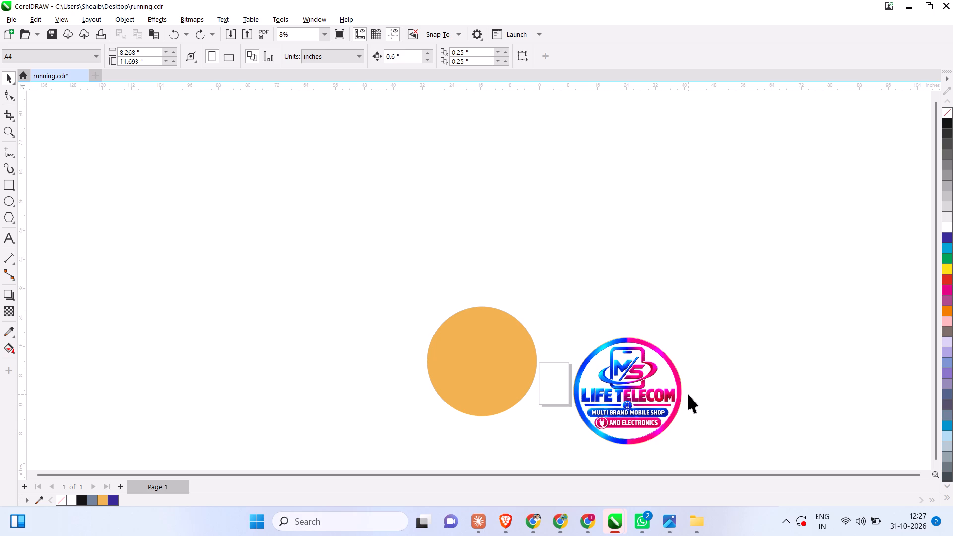
{"action": "scroll", "coordinate": [663, 380], "scroll_direction": "up", "scroll_amount": 13}
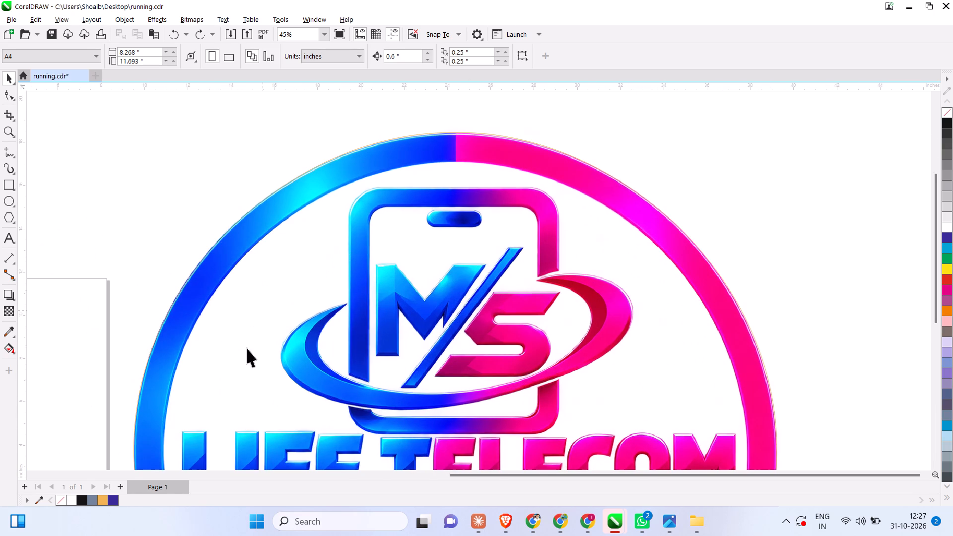
Move the 30 in logo image down and left off its circular outline, to about X 18.74 in, Y 1.93 in.
{"action": "scroll", "coordinate": [492, 220], "scroll_direction": "down", "scroll_amount": 5}
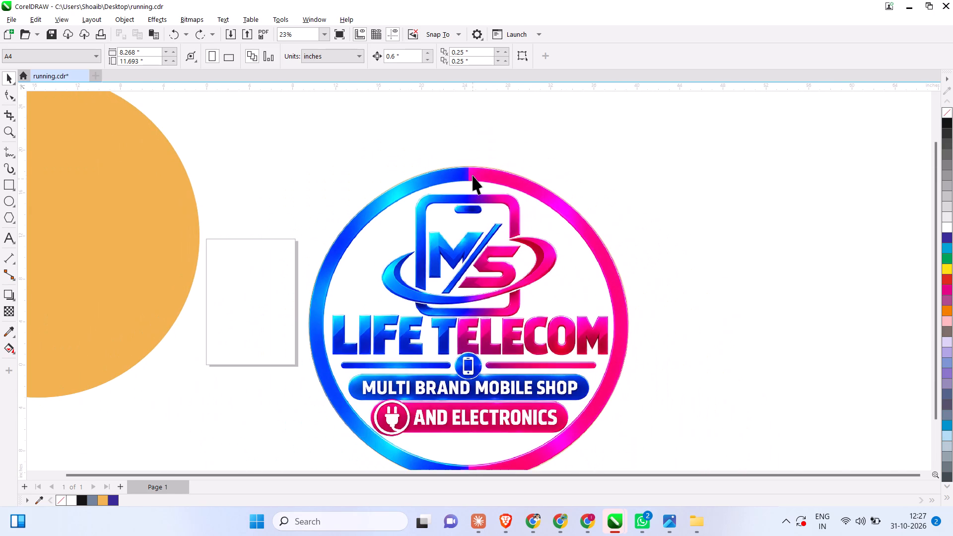
{"action": "scroll", "coordinate": [472, 175], "scroll_direction": "down", "scroll_amount": 3}
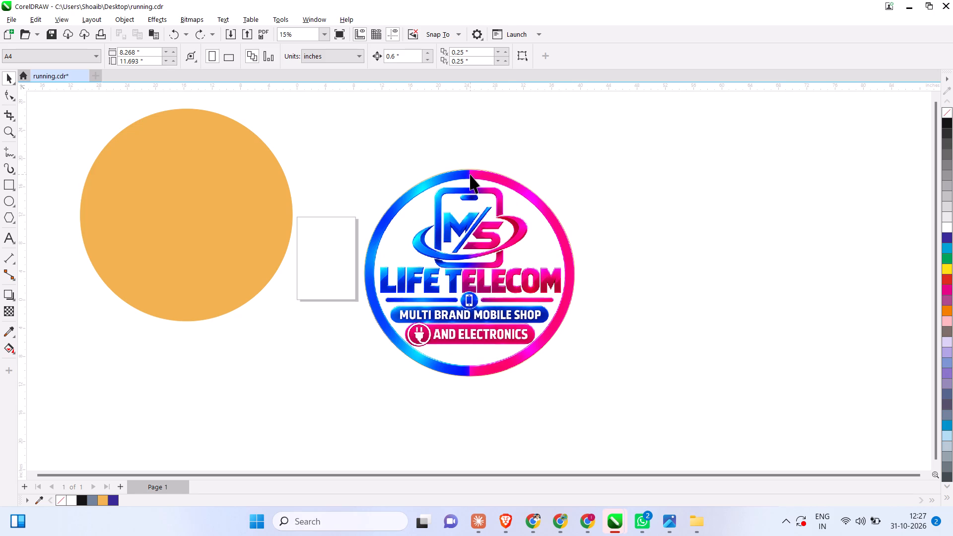
{"action": "scroll", "coordinate": [451, 181], "scroll_direction": "up", "scroll_amount": 6}
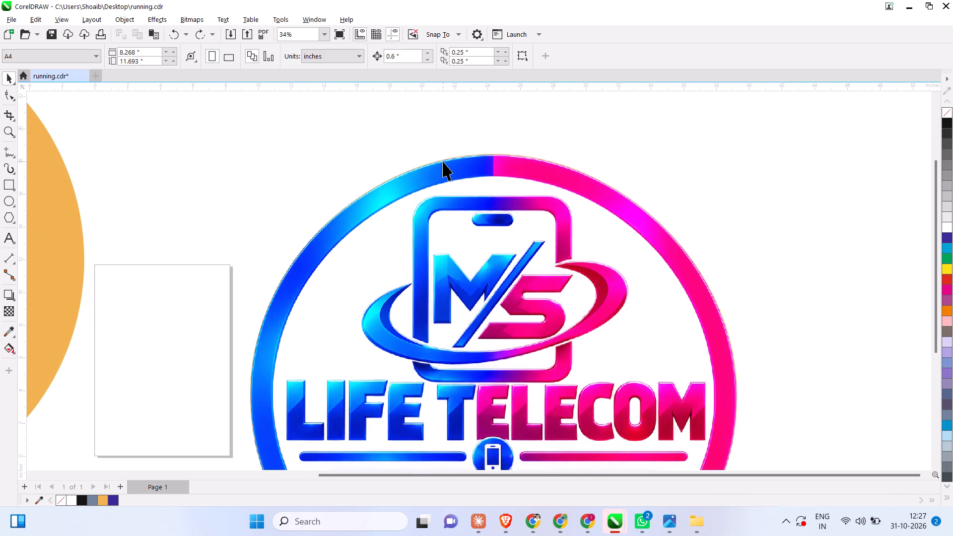
{"action": "left_click_drag", "start_coordinate": [443, 161], "coordinate": [350, 189]}
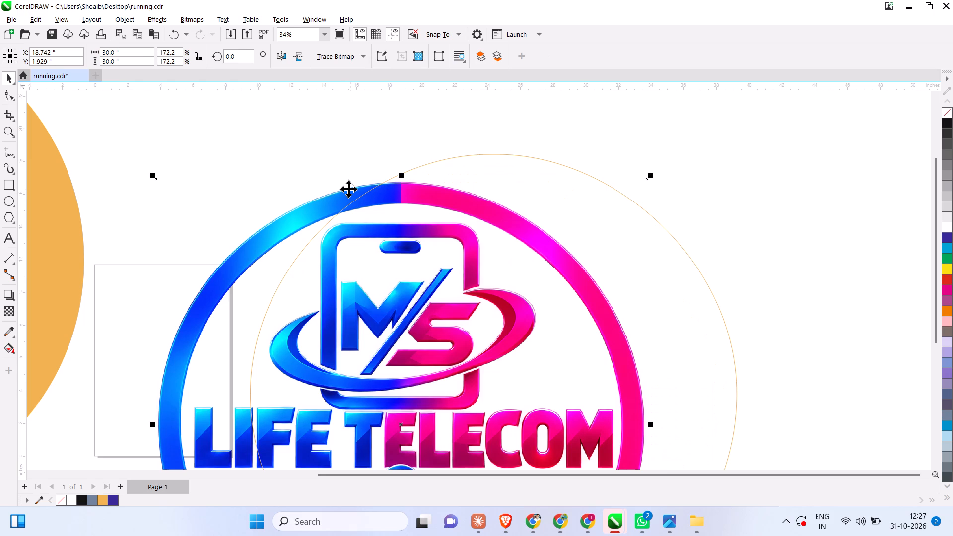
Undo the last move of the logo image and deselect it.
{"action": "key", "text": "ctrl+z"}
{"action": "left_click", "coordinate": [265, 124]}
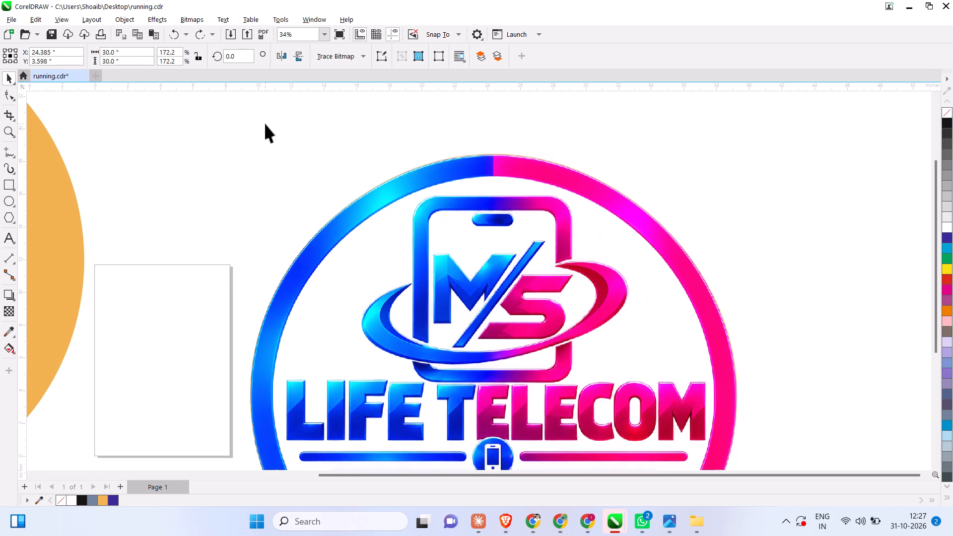
Move the 30 in logo image up and left off its thin circular outline, to about X 14.93 in, Y 7.47 in.
{"action": "scroll", "coordinate": [310, 274], "scroll_direction": "down", "scroll_amount": 3}
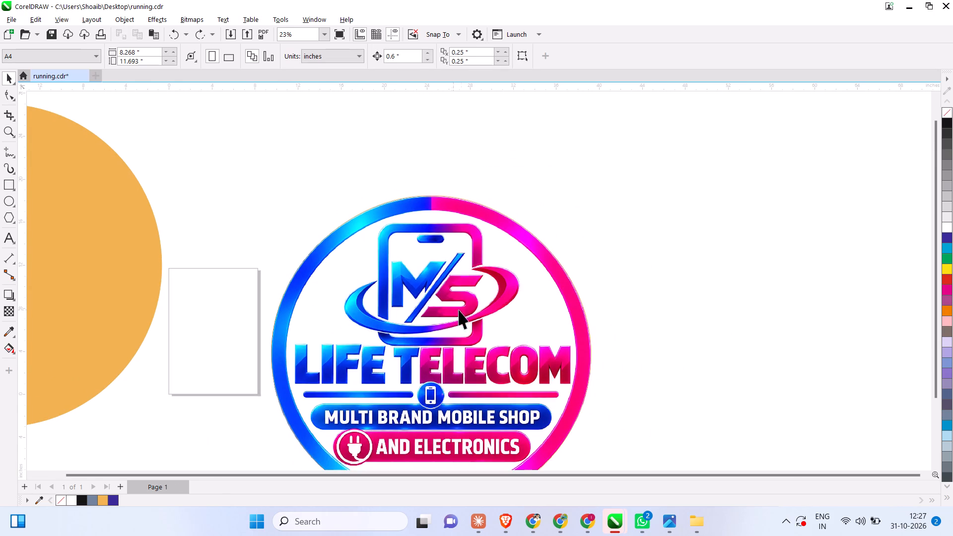
{"action": "left_click_drag", "start_coordinate": [576, 315], "coordinate": [475, 273]}
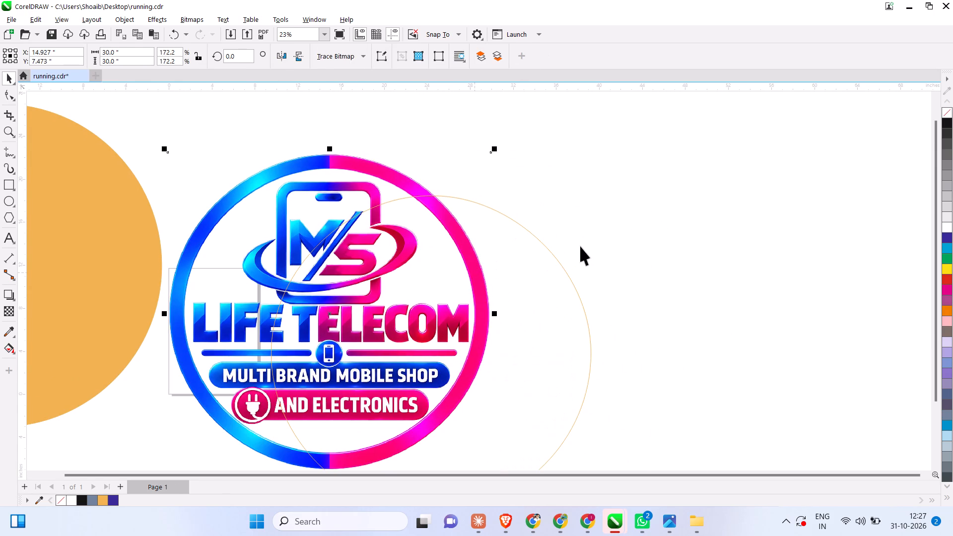
{"action": "left_click", "coordinate": [550, 253]}
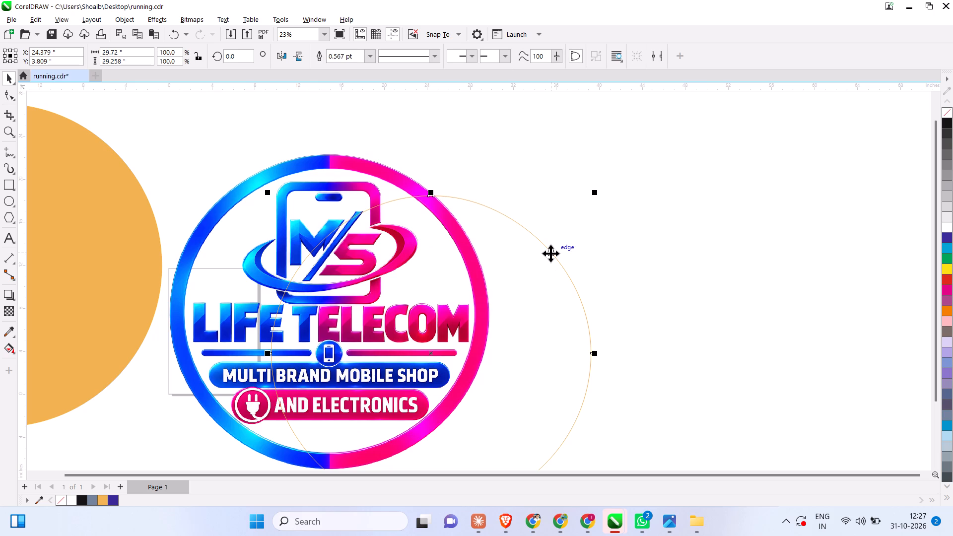
{"action": "left_click", "coordinate": [694, 232]}
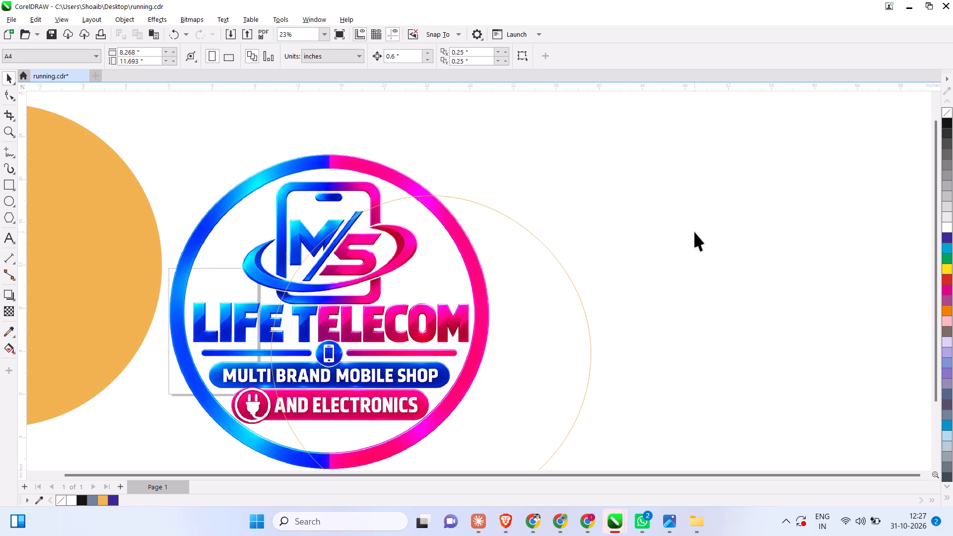
Move the orange circle clear to the right of the logo and resize it to 29 by 29 in.
{"action": "left_click", "coordinate": [111, 279]}
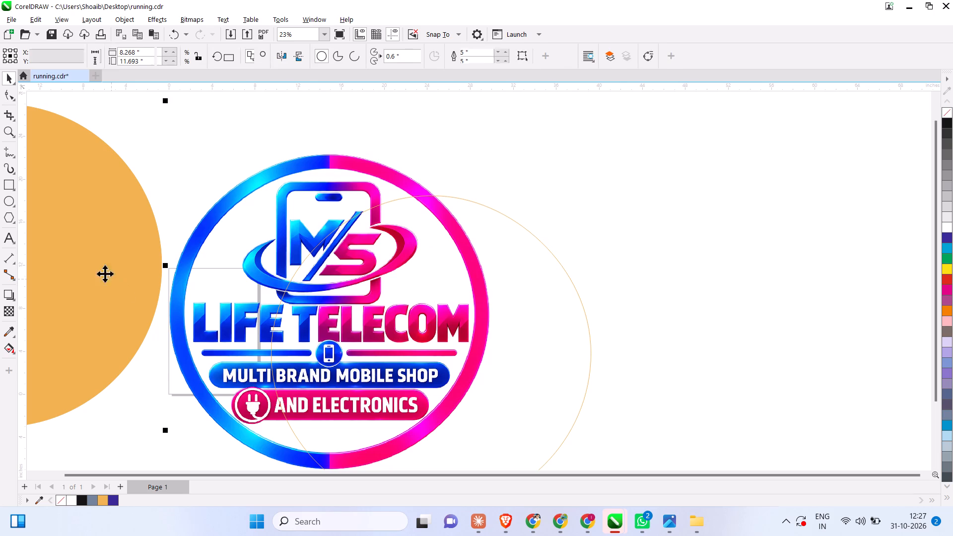
{"action": "left_click_drag", "start_coordinate": [93, 267], "coordinate": [779, 254]}
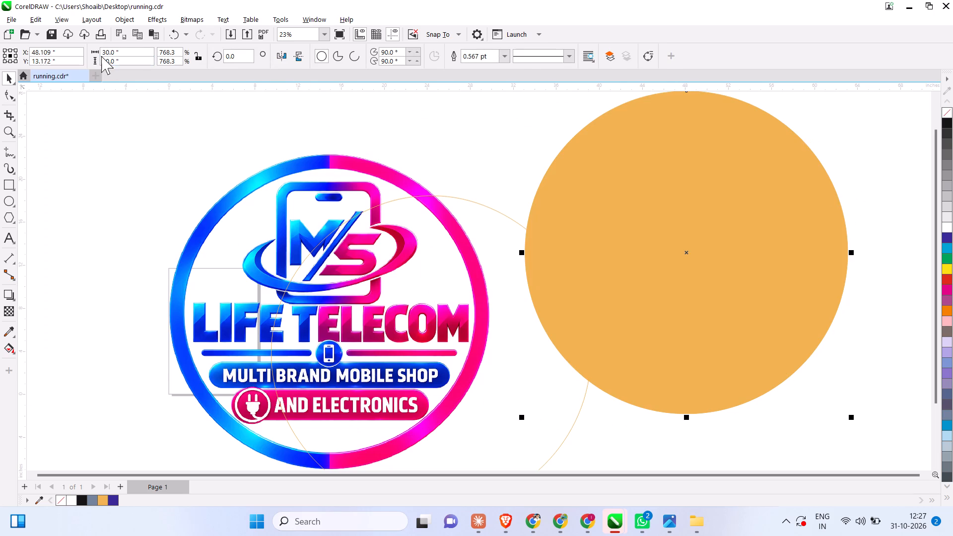
{"action": "left_click_drag", "start_coordinate": [126, 55], "coordinate": [74, 58]}
{"action": "type", "text": "29"}
{"action": "key", "text": "Tab"}
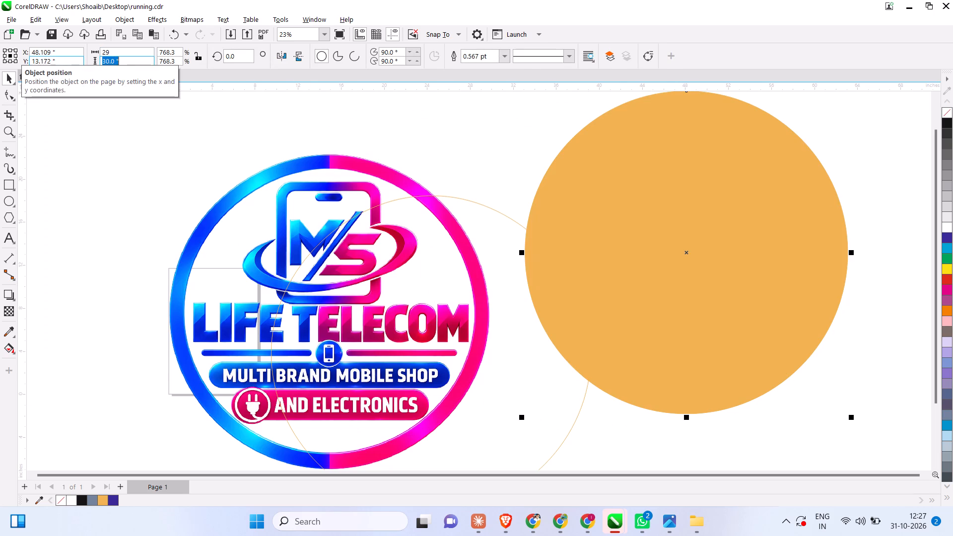
{"action": "key", "text": "period"}
{"action": "key", "text": "BackSpace"}
{"action": "type", "text": "29"}
{"action": "key", "text": "Return"}
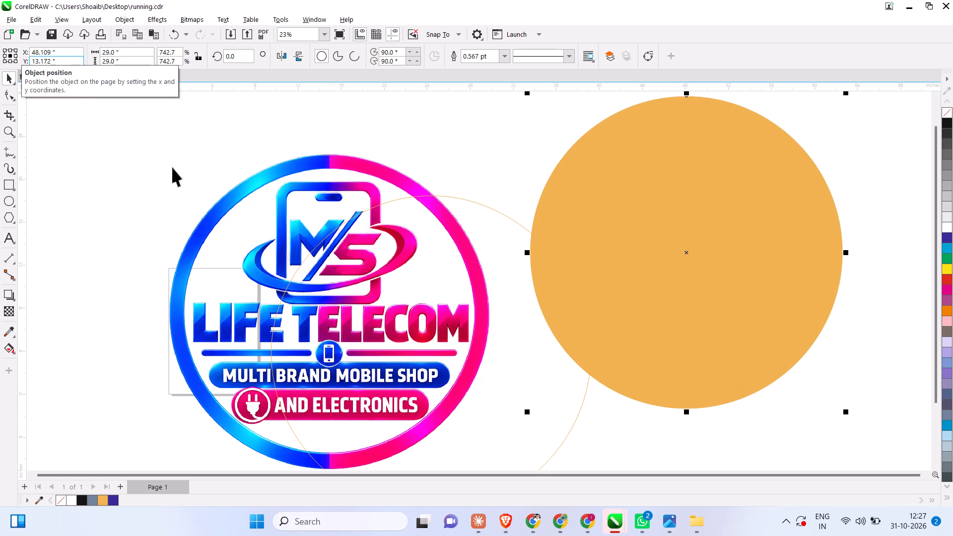
Center the orange circle horizontally and vertically on the logo image, then deselect both.
{"action": "left_click", "coordinate": [196, 234], "text": "shift"}
{"action": "type", "text": "ce"}
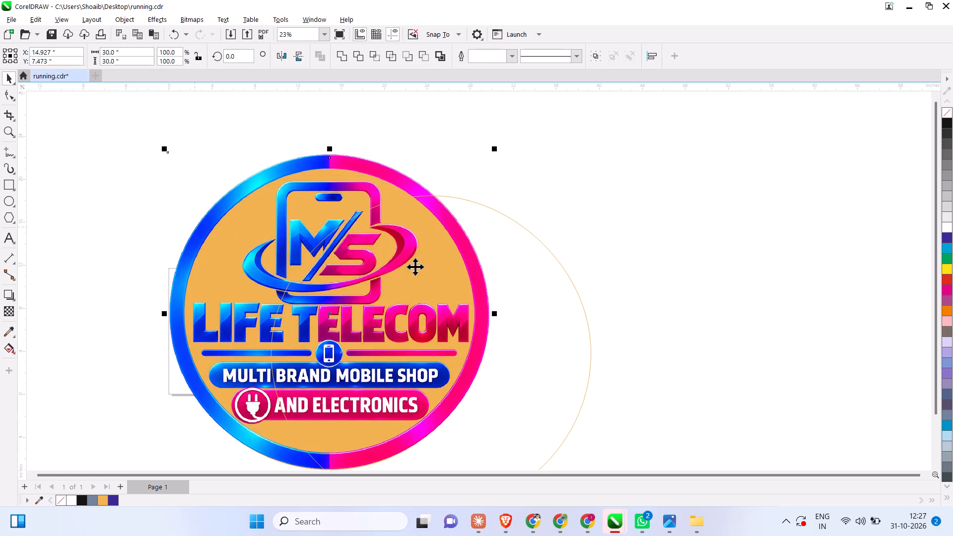
{"action": "left_click", "coordinate": [728, 261]}
{"action": "scroll", "coordinate": [616, 331], "scroll_direction": "down", "scroll_amount": 1}
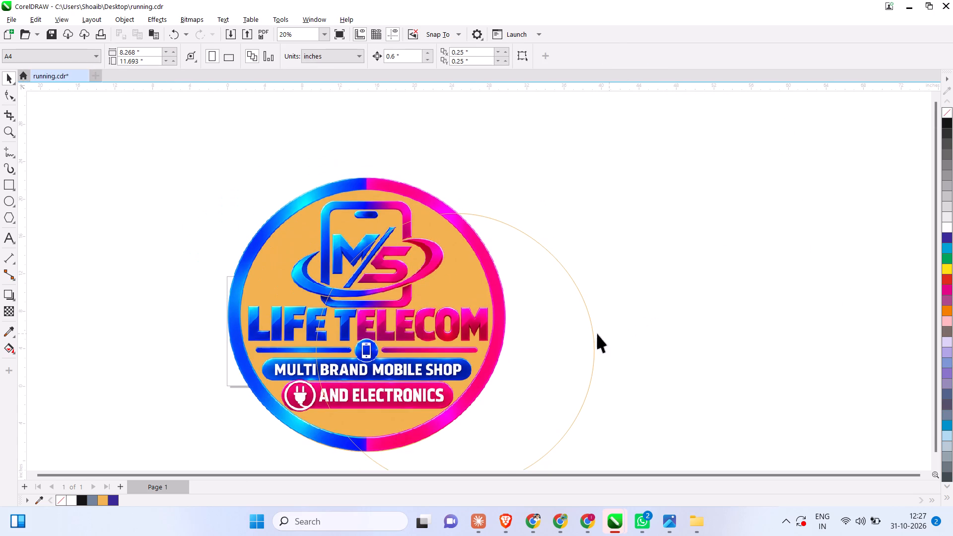
{"action": "scroll", "coordinate": [448, 236], "scroll_direction": "up", "scroll_amount": 4}
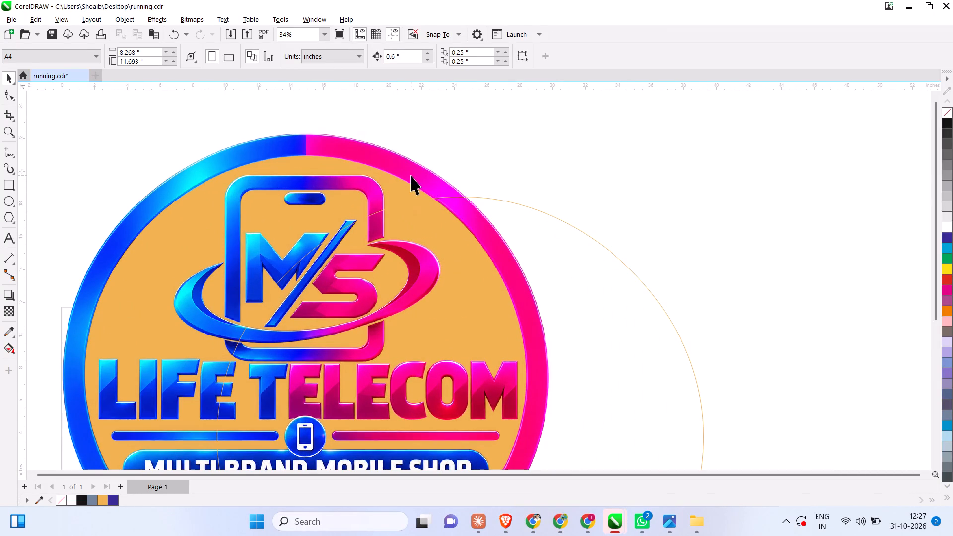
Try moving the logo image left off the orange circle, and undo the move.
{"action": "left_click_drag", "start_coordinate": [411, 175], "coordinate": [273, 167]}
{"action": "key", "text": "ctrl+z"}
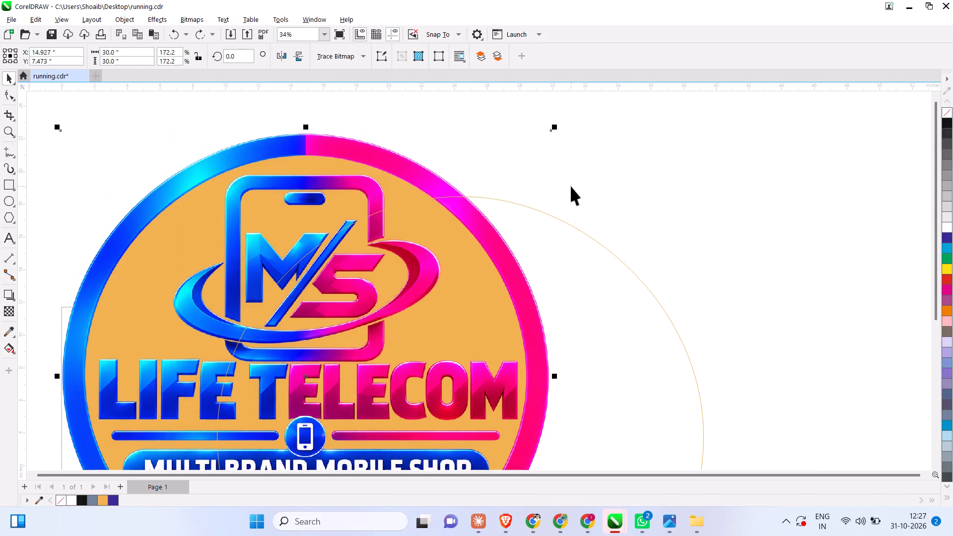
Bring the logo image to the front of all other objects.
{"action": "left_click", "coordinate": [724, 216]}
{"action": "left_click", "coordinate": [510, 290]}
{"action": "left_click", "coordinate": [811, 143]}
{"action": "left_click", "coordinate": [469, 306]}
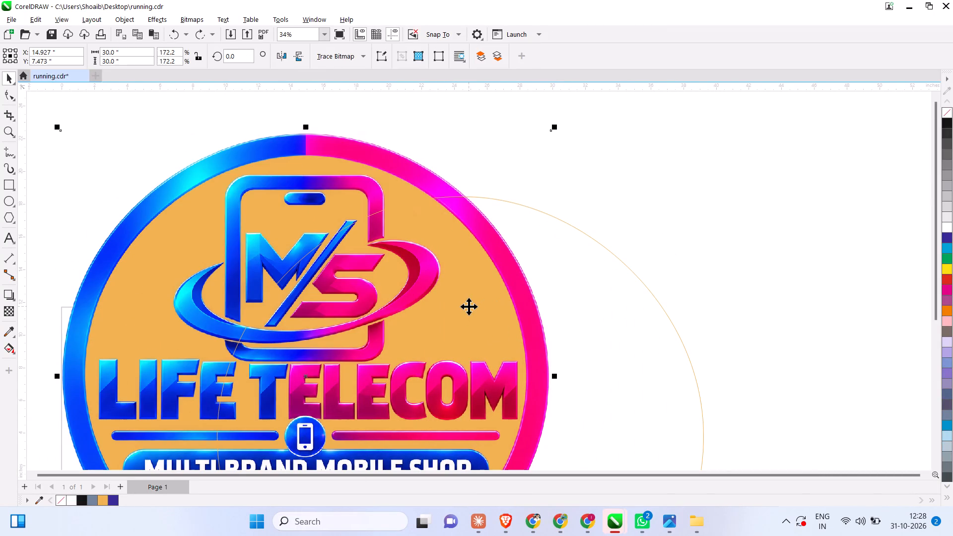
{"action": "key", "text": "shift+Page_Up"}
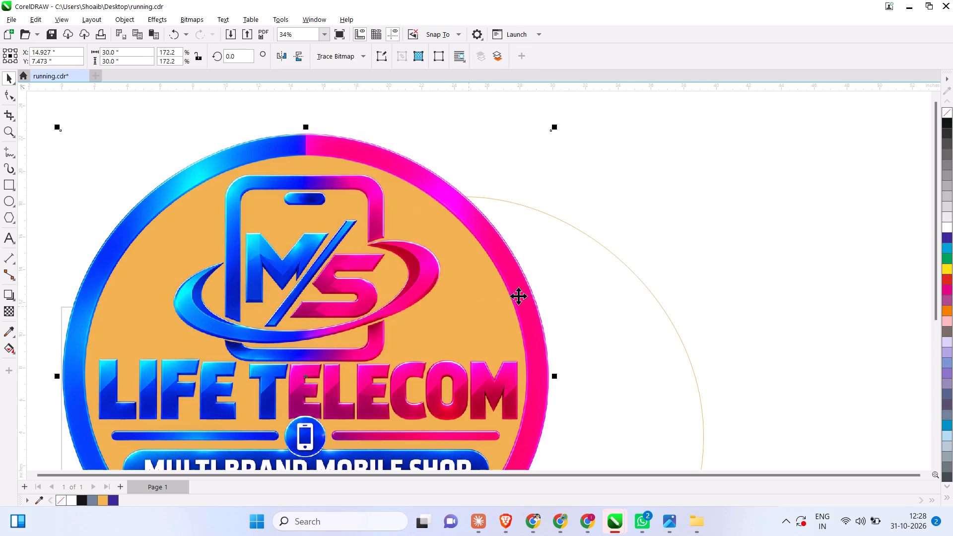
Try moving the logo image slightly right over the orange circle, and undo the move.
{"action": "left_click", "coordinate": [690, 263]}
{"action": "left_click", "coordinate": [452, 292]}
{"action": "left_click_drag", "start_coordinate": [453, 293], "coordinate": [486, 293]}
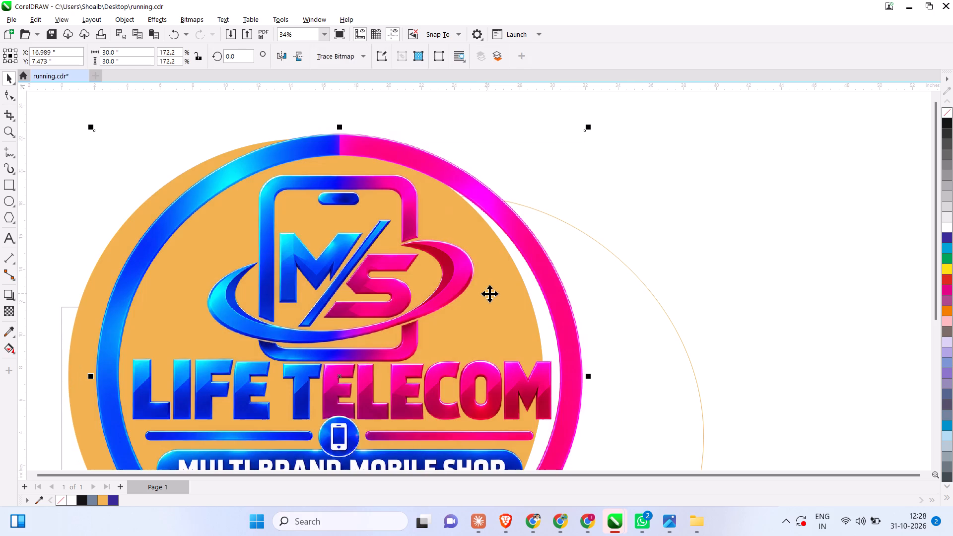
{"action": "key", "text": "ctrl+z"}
Send the logo image to the back, behind the orange circle.
{"action": "key", "text": "shift+Page_Down"}
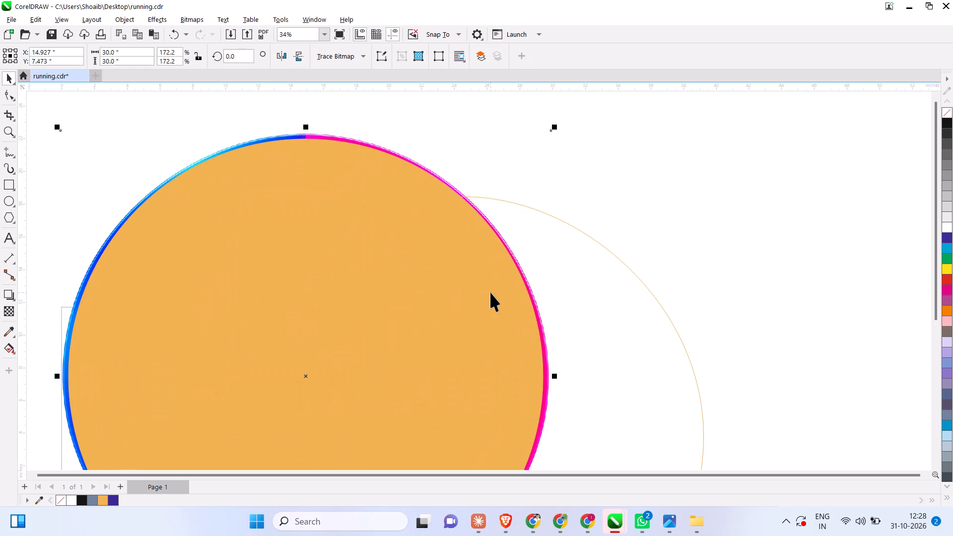
{"action": "left_click", "coordinate": [807, 244]}
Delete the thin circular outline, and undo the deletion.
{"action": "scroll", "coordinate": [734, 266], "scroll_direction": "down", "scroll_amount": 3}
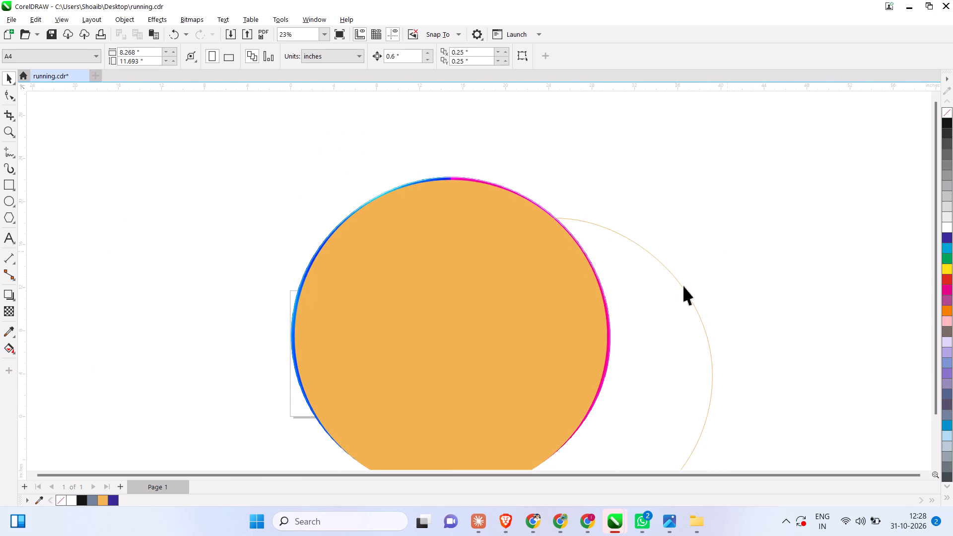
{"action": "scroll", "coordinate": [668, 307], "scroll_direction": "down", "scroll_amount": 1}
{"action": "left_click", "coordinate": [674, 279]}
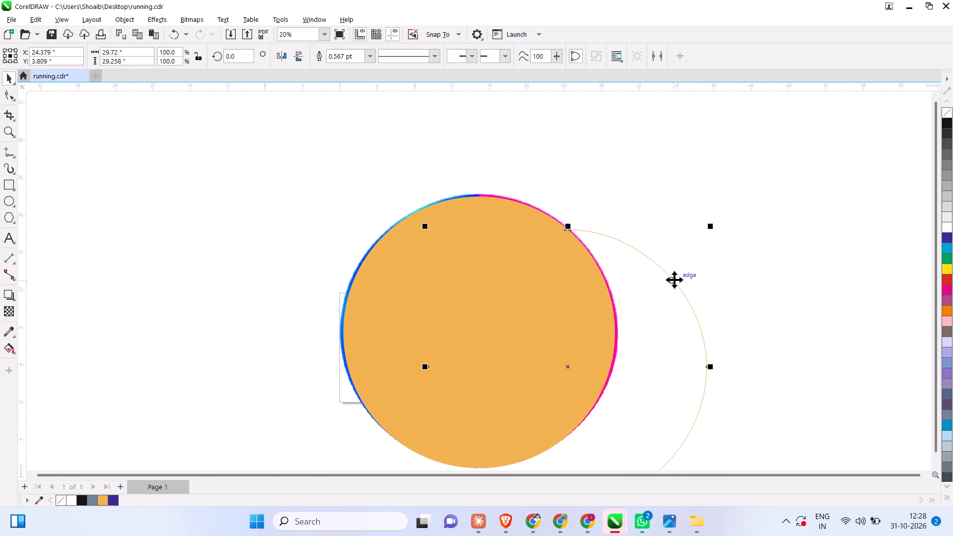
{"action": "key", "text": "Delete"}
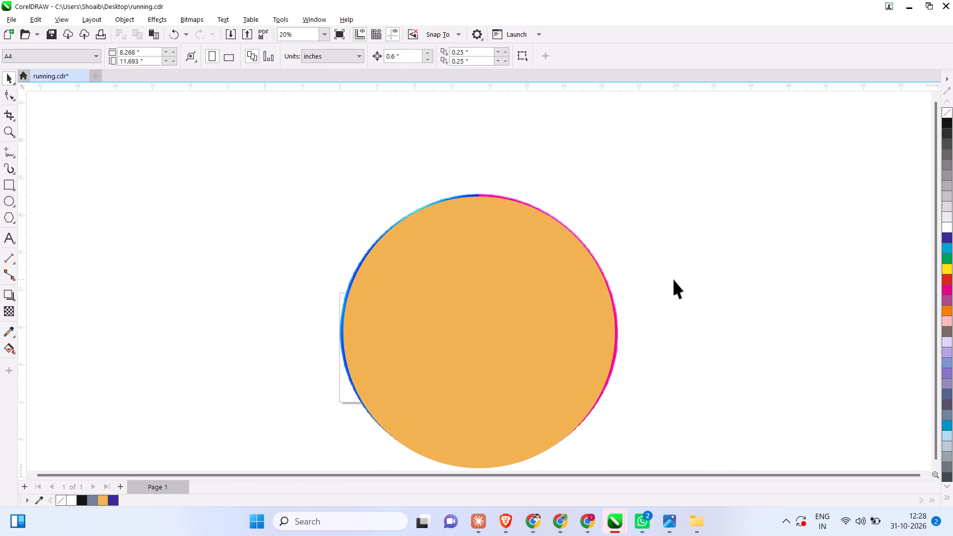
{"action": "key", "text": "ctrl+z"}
Move the thin circular outline well to the left of the artwork, to about X -22.87 in, Y 12.6 in.
{"action": "left_click_drag", "start_coordinate": [566, 366], "coordinate": [9, 175]}
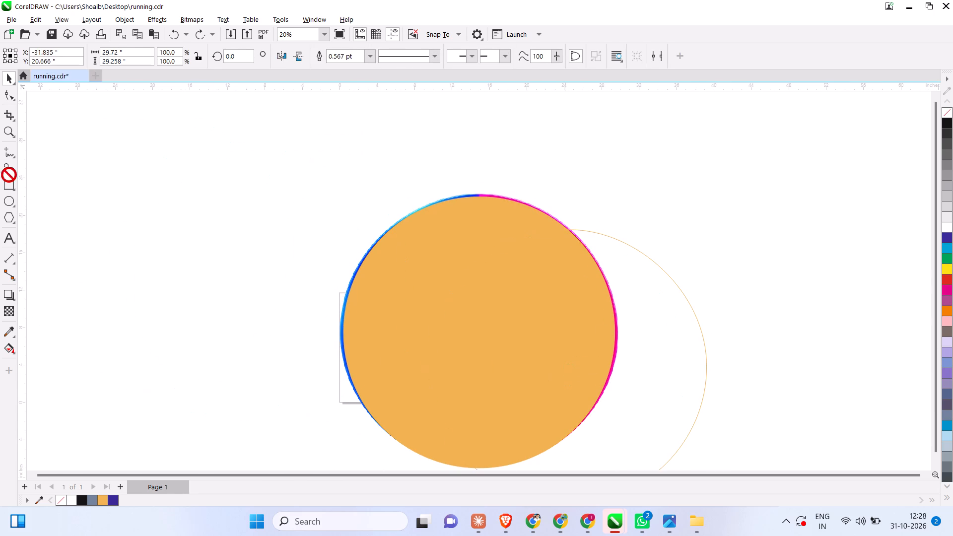
{"action": "left_click_drag", "start_coordinate": [9, 175], "coordinate": [126, 284]}
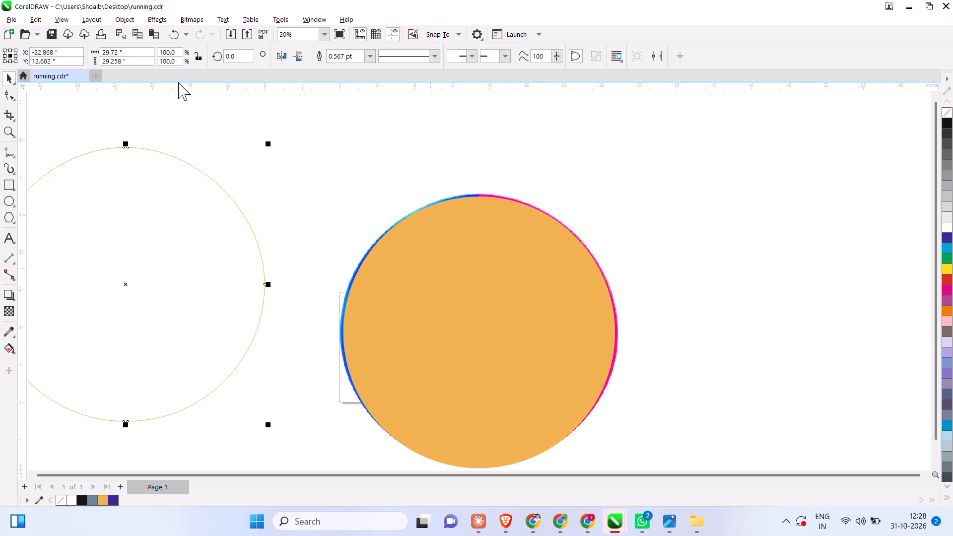
{"action": "left_click", "coordinate": [359, 228]}
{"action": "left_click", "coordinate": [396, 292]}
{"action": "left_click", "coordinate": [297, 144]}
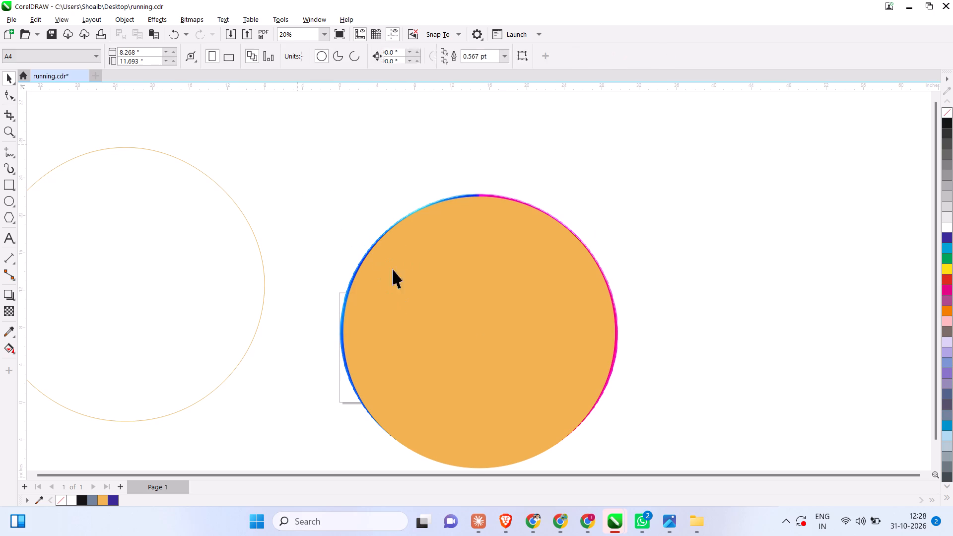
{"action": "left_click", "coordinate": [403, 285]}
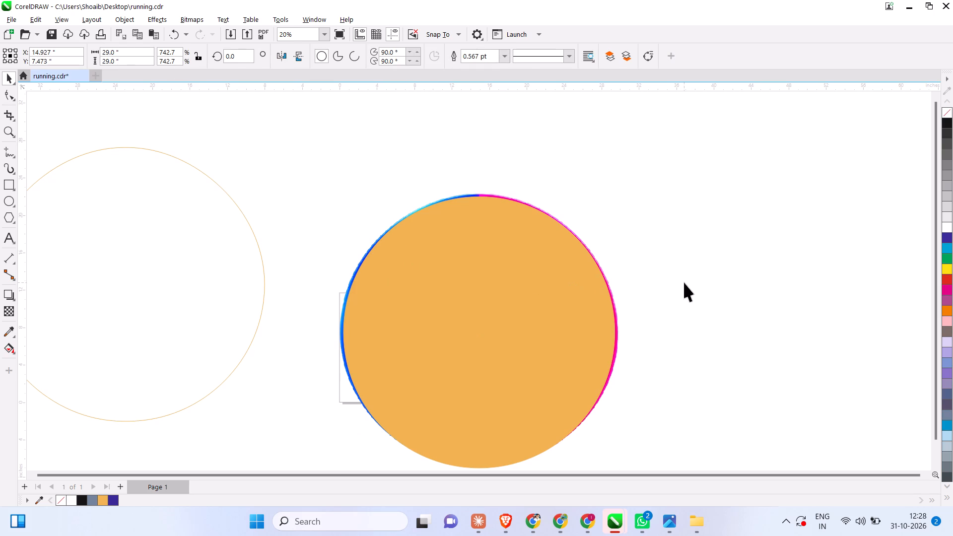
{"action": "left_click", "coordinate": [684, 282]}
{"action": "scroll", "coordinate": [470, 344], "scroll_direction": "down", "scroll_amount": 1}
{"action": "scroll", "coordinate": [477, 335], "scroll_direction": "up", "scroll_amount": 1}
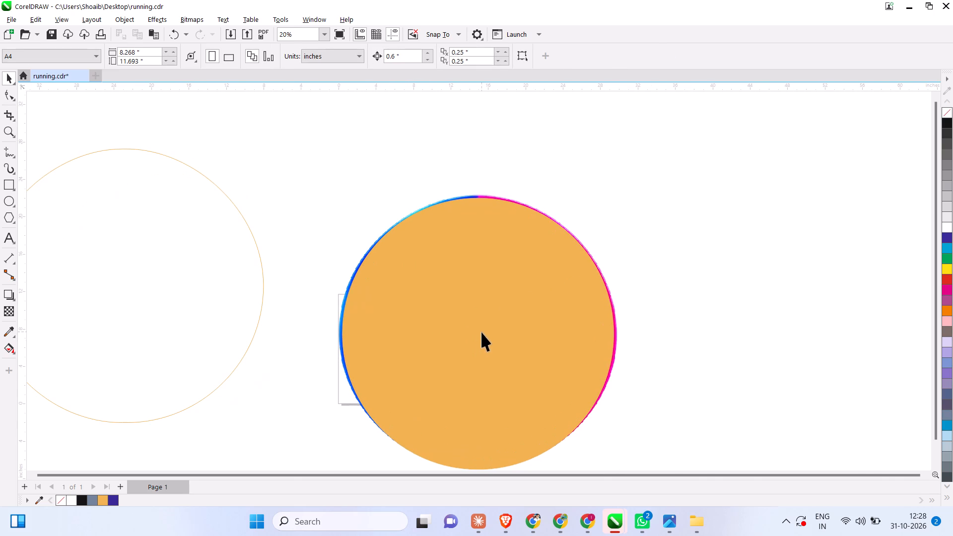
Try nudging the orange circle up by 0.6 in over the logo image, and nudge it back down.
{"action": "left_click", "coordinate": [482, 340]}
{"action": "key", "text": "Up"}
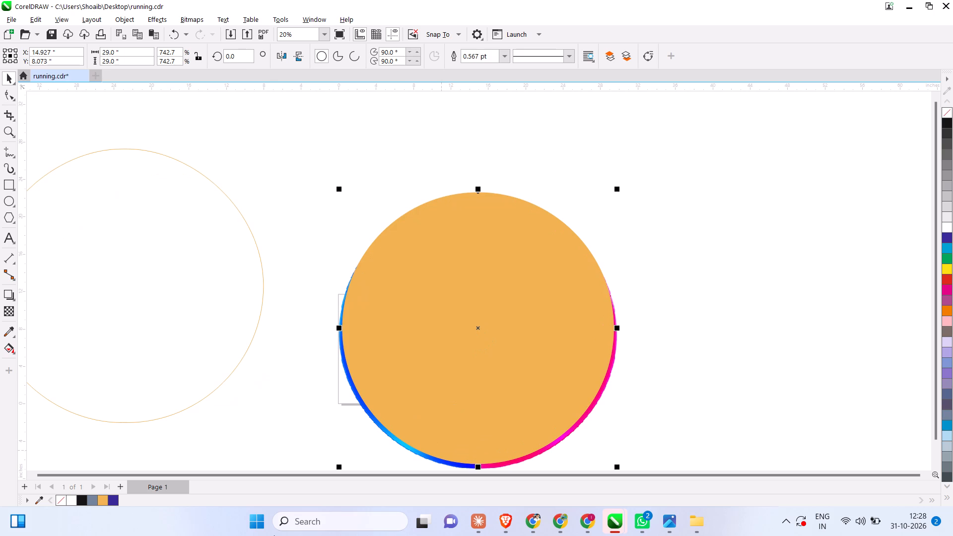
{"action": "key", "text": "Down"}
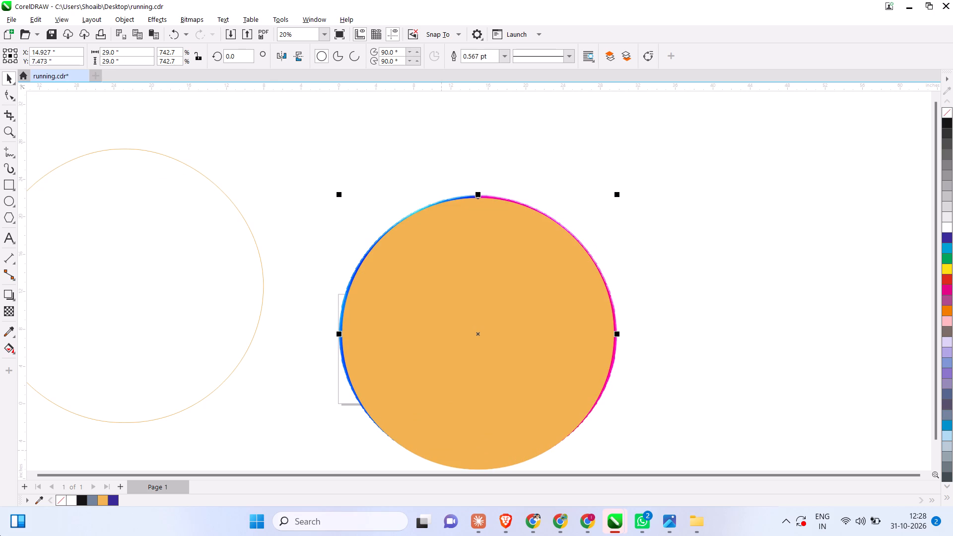
With nothing selected, set the nudge distance to 0.1 in.
{"action": "left_click", "coordinate": [727, 262]}
{"action": "left_click_drag", "start_coordinate": [408, 50], "coordinate": [387, 51]}
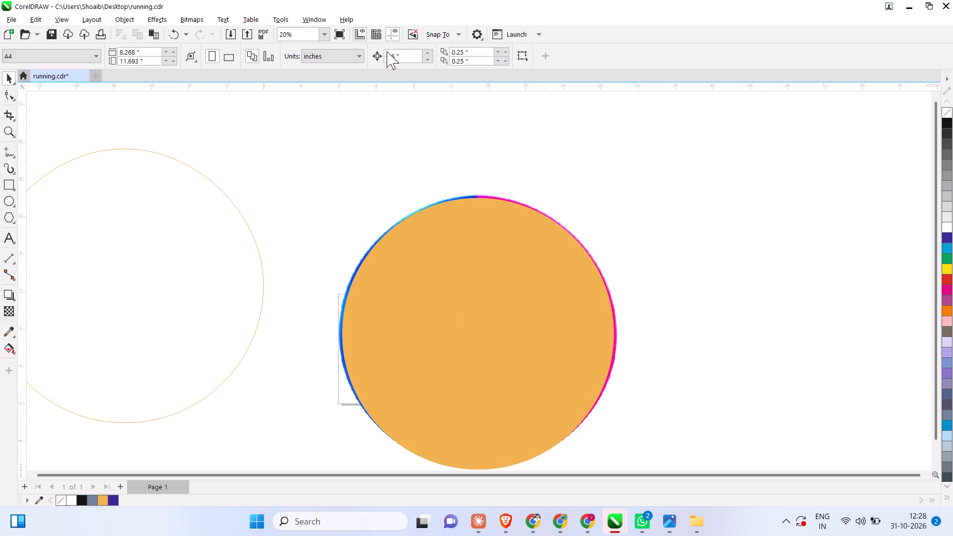
{"action": "left_click_drag", "start_coordinate": [387, 51], "coordinate": [362, 59]}
{"action": "left_click_drag", "start_coordinate": [403, 52], "coordinate": [347, 43]}
{"action": "type", "text": "0.1"}
{"action": "key", "text": "Return"}
Nudge the orange circle up 0.2 in over the logo image, to Y 7.673 in, and deselect it.
{"action": "left_click", "coordinate": [498, 290]}
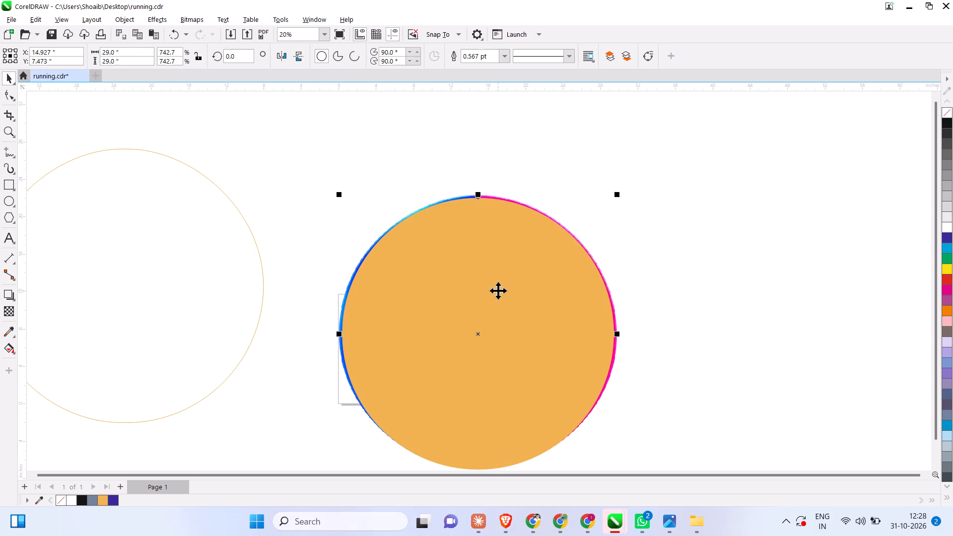
{"action": "key", "text": "Up"}
{"action": "key", "text": "Up"}
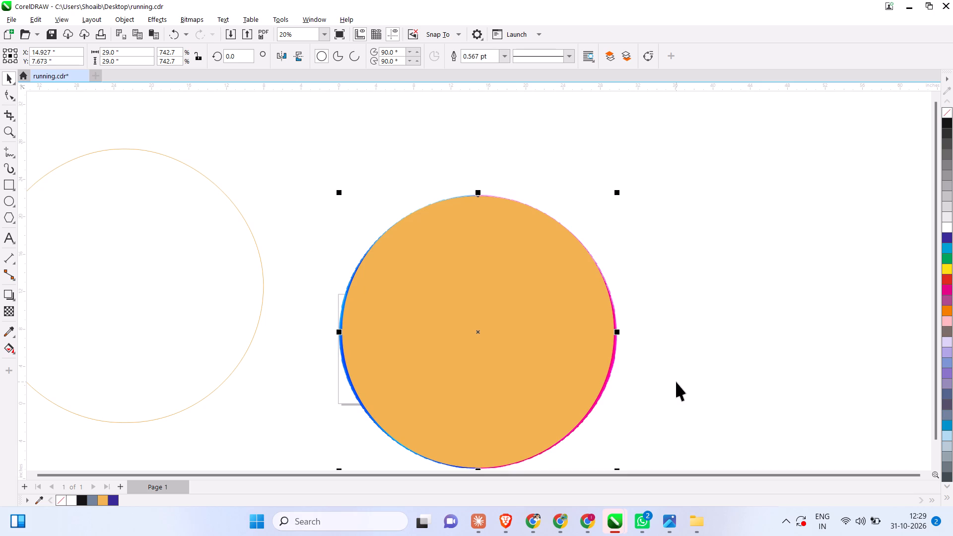
{"action": "left_click", "coordinate": [676, 382]}
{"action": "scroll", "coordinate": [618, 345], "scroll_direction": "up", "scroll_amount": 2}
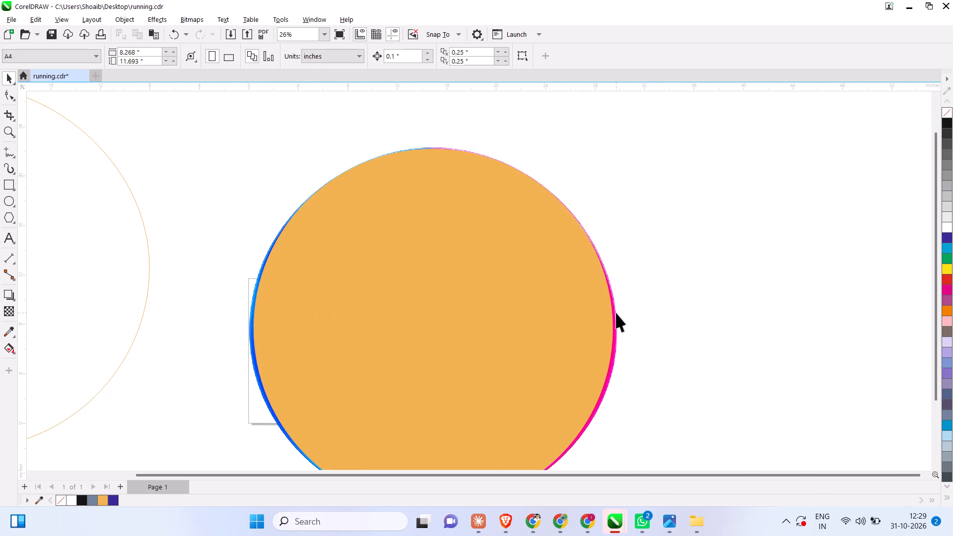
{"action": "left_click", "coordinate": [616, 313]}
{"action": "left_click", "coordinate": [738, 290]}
Move the orange circle off the logo to its right side, to about X 44 in, Y 6.98 in.
{"action": "left_click_drag", "start_coordinate": [594, 307], "coordinate": [891, 313]}
{"action": "scroll", "coordinate": [601, 223], "scroll_direction": "down", "scroll_amount": 2}
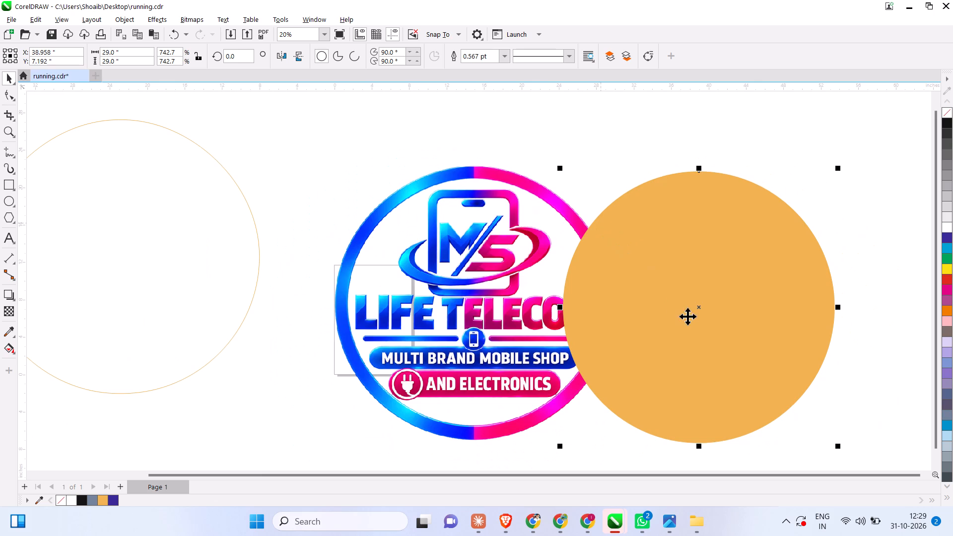
{"action": "left_click_drag", "start_coordinate": [687, 316], "coordinate": [735, 318]}
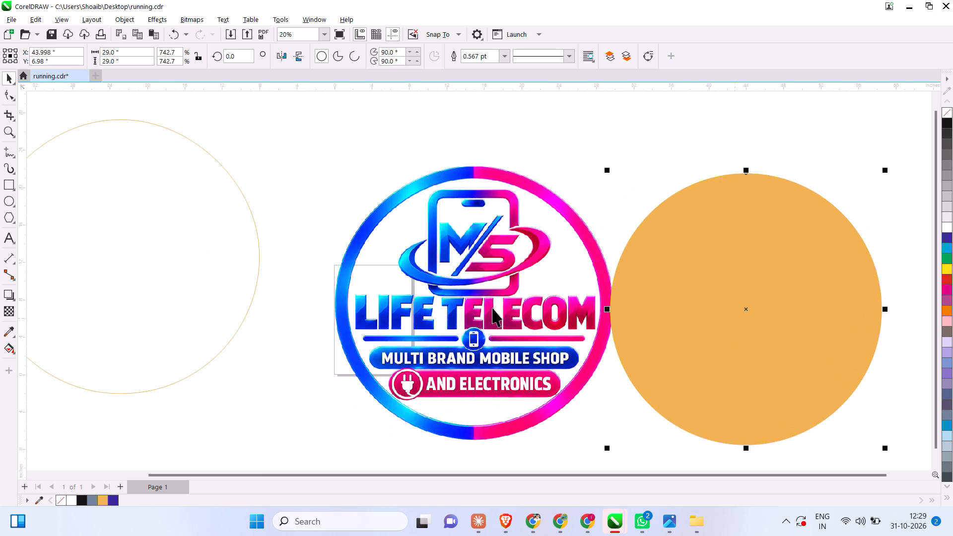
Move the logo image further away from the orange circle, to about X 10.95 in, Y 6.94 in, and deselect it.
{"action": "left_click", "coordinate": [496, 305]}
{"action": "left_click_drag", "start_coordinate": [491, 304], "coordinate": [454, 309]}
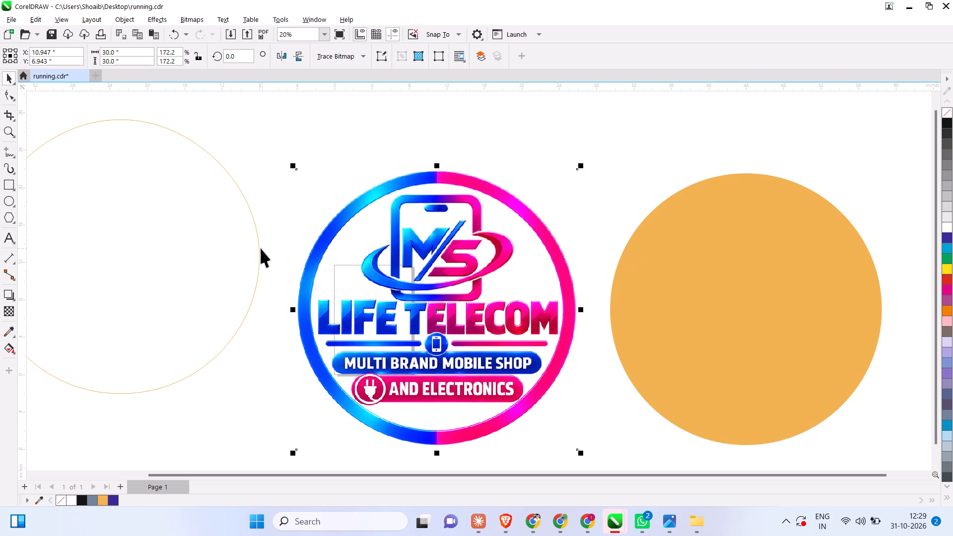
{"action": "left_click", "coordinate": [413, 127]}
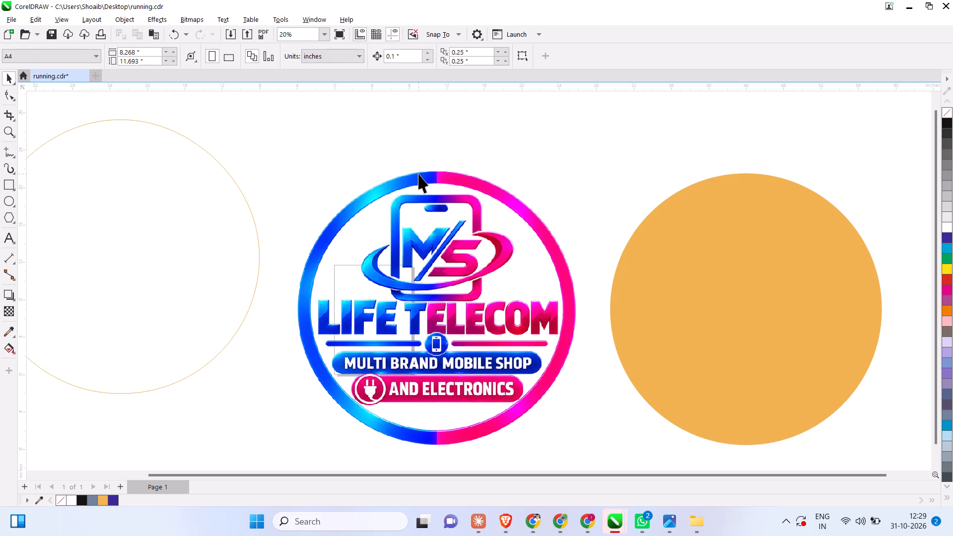
Resize the logo image to 29 in wide by 29 in high.
{"action": "left_click", "coordinate": [418, 174]}
{"action": "left_click_drag", "start_coordinate": [133, 51], "coordinate": [73, 53]}
{"action": "type", "text": "29"}
{"action": "key", "text": "Tab"}
{"action": "type", "text": "29"}
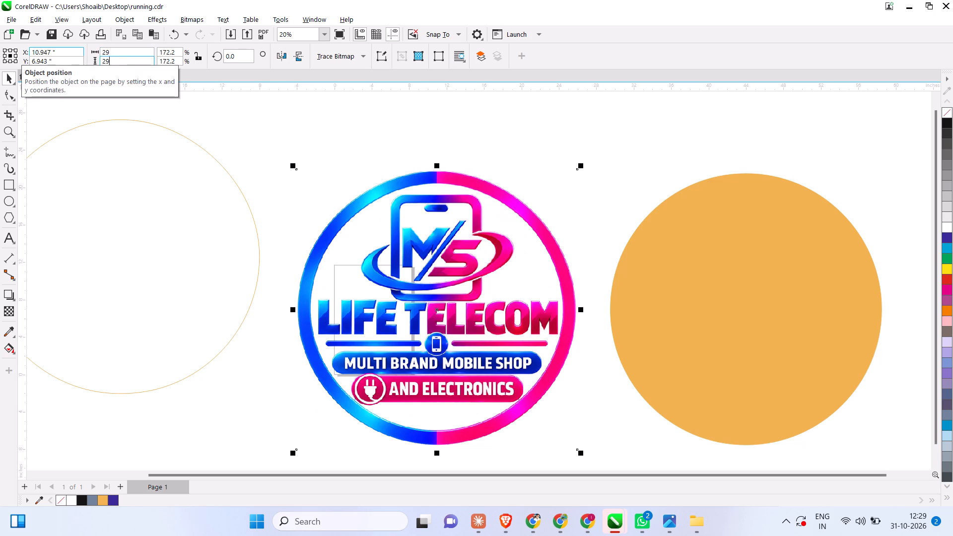
{"action": "key", "text": "Return"}
Align the logo image to the orange circle by both horizontal and vertical centres.
{"action": "left_click", "coordinate": [697, 314], "text": "shift"}
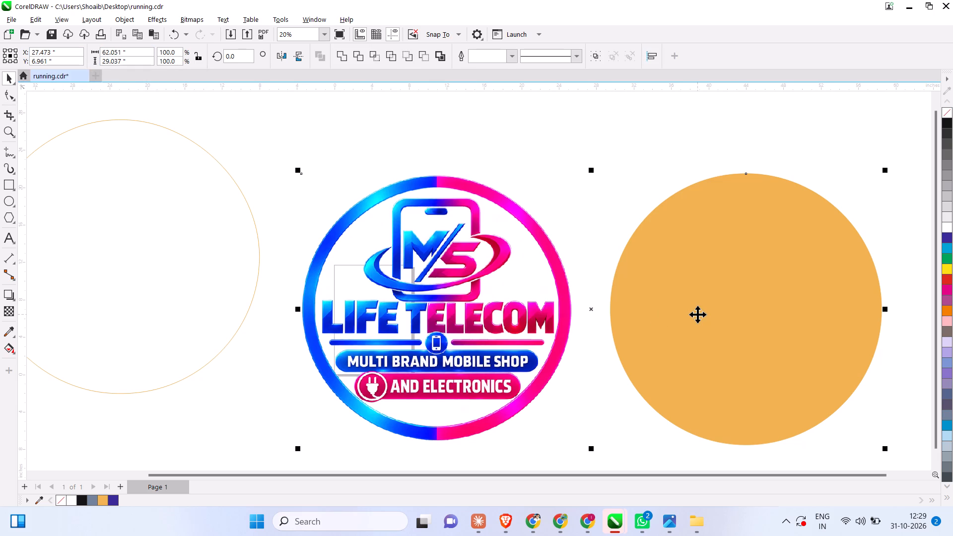
{"action": "type", "text": "ce"}
{"action": "left_click", "coordinate": [508, 241]}
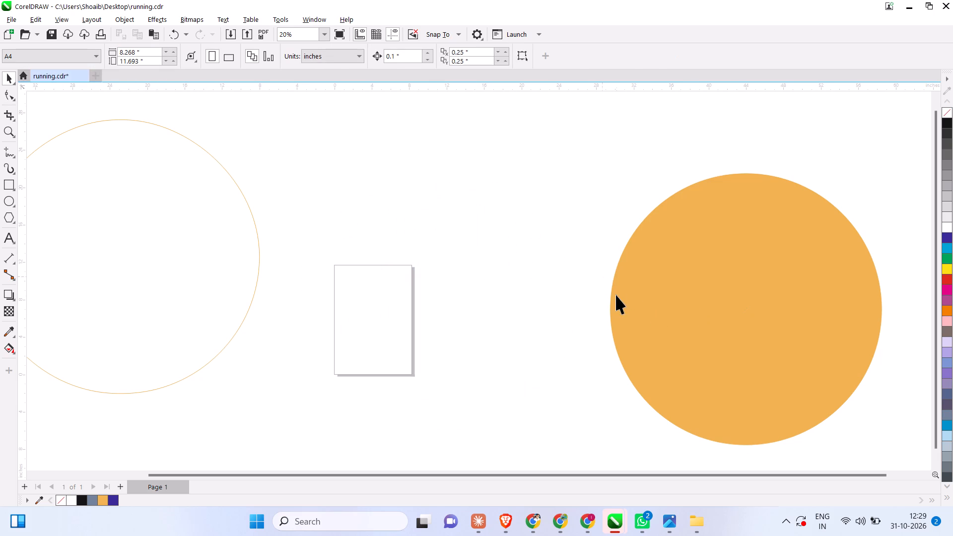
Send the orange circle behind the logo image and deselect it.
{"action": "left_click", "coordinate": [616, 296]}
{"action": "key", "text": "shift+Page_Down"}
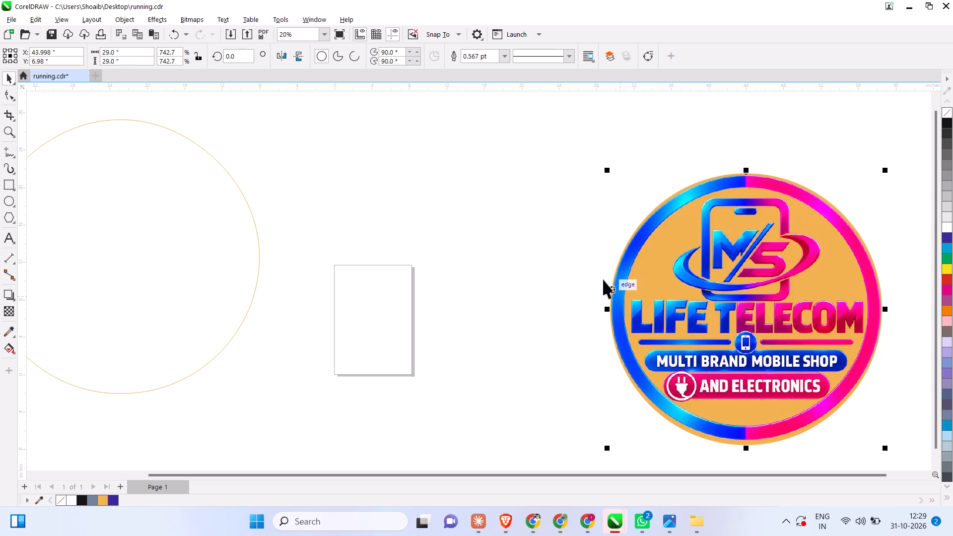
{"action": "left_click", "coordinate": [575, 265]}
{"action": "scroll", "coordinate": [613, 335], "scroll_direction": "down", "scroll_amount": 1}
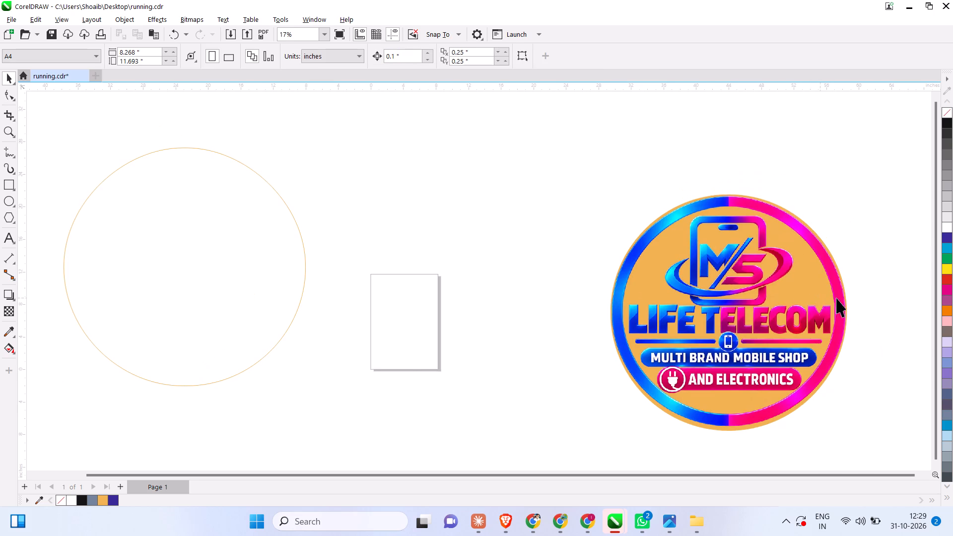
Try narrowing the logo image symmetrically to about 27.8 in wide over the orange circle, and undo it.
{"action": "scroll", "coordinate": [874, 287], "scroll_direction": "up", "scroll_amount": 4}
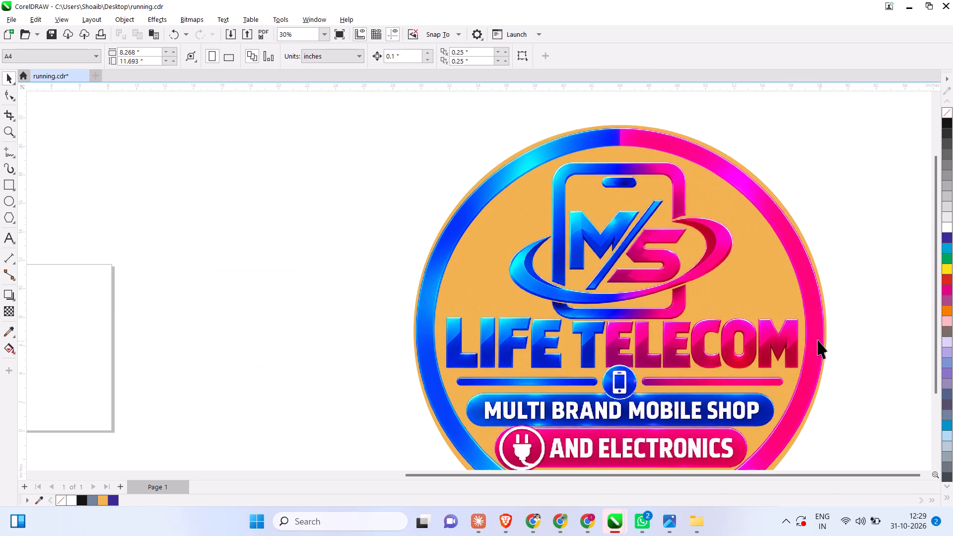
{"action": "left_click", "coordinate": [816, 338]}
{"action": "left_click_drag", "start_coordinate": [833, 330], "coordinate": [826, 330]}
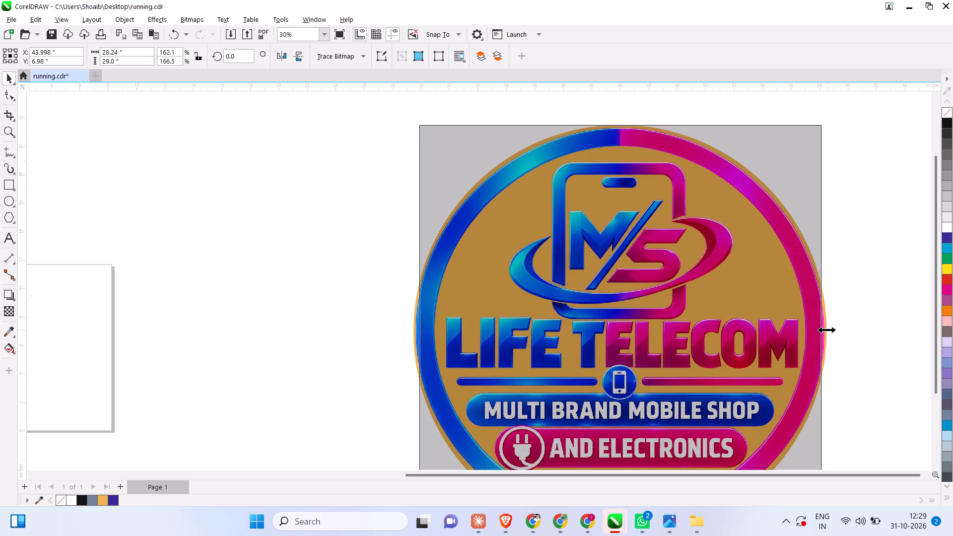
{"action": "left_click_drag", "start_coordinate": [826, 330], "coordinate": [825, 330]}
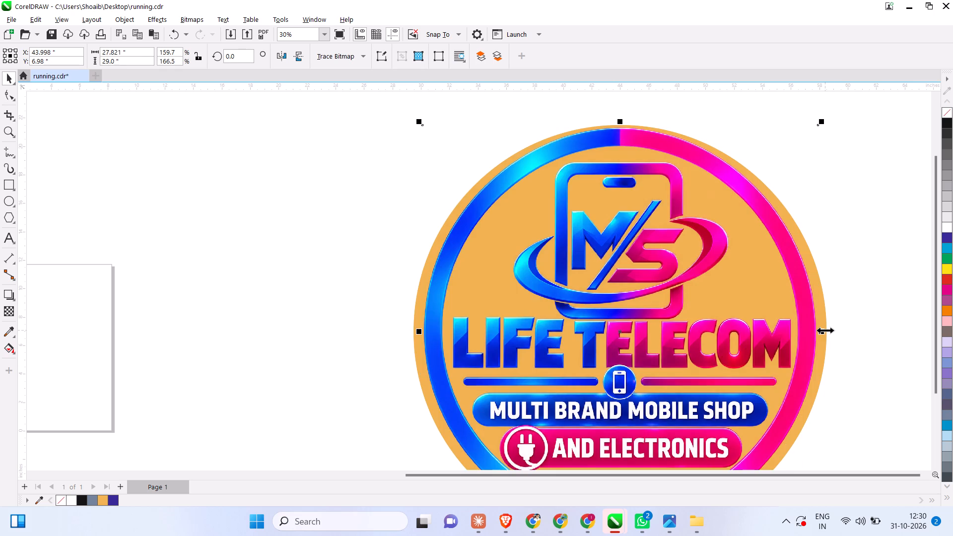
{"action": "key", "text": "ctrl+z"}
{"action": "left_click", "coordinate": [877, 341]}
Narrow the logo image slightly about its centre, to about 28.89 in wide.
{"action": "scroll", "coordinate": [825, 330], "scroll_direction": "up", "scroll_amount": 2}
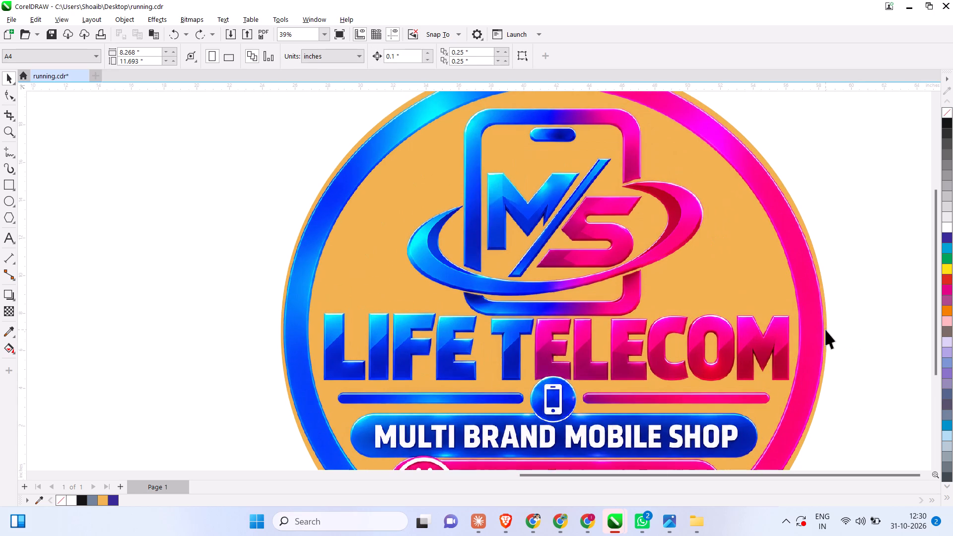
{"action": "left_click", "coordinate": [820, 328]}
{"action": "left_click", "coordinate": [829, 331]}
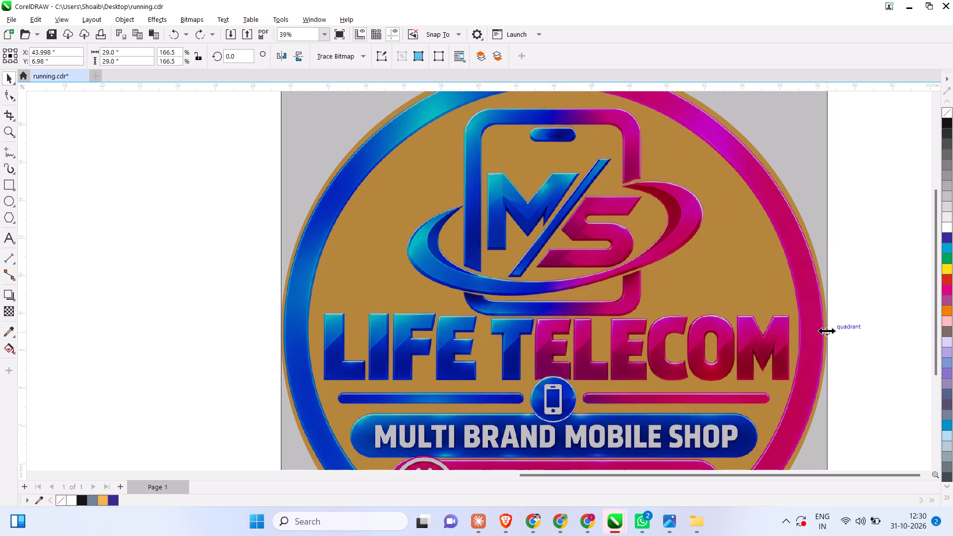
{"action": "scroll", "coordinate": [826, 331], "scroll_direction": "up", "scroll_amount": 4}
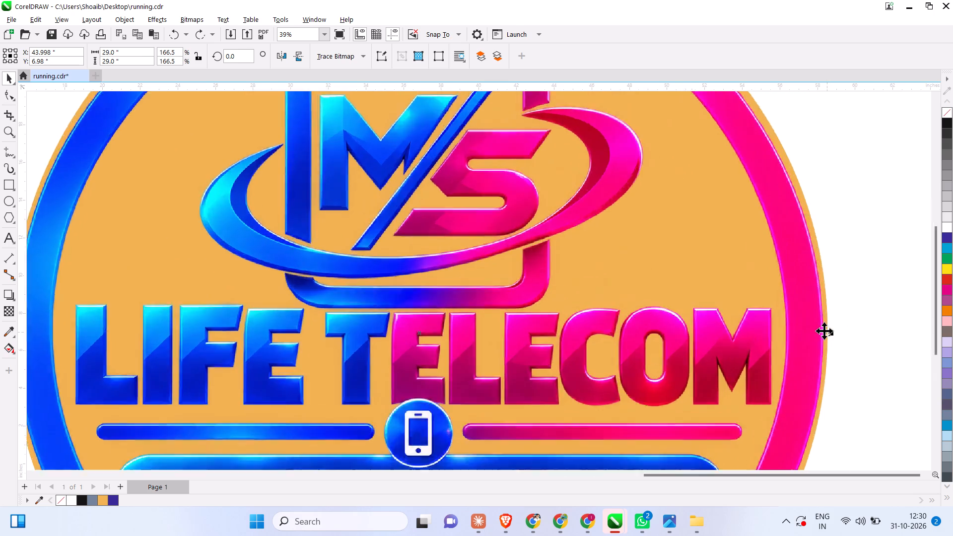
{"action": "scroll", "coordinate": [824, 331], "scroll_direction": "up", "scroll_amount": 6}
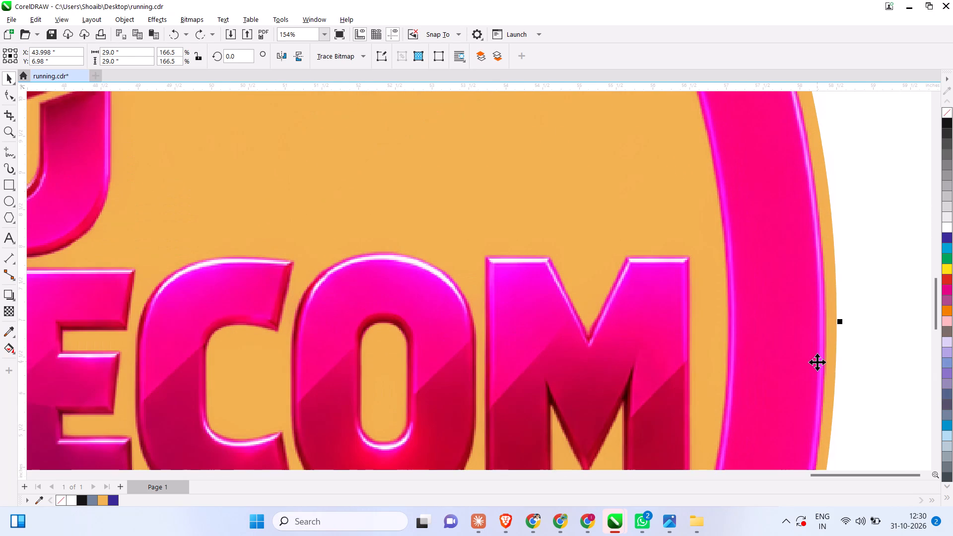
{"action": "scroll", "coordinate": [844, 338], "scroll_direction": "up", "scroll_amount": 9}
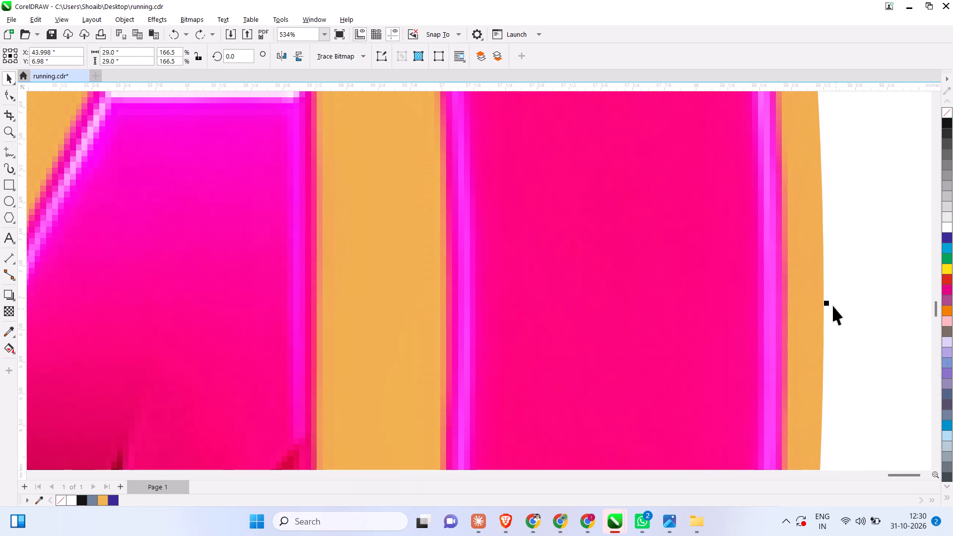
{"action": "left_click_drag", "start_coordinate": [829, 303], "coordinate": [815, 306]}
{"action": "scroll", "coordinate": [819, 313], "scroll_direction": "down", "scroll_amount": 3}
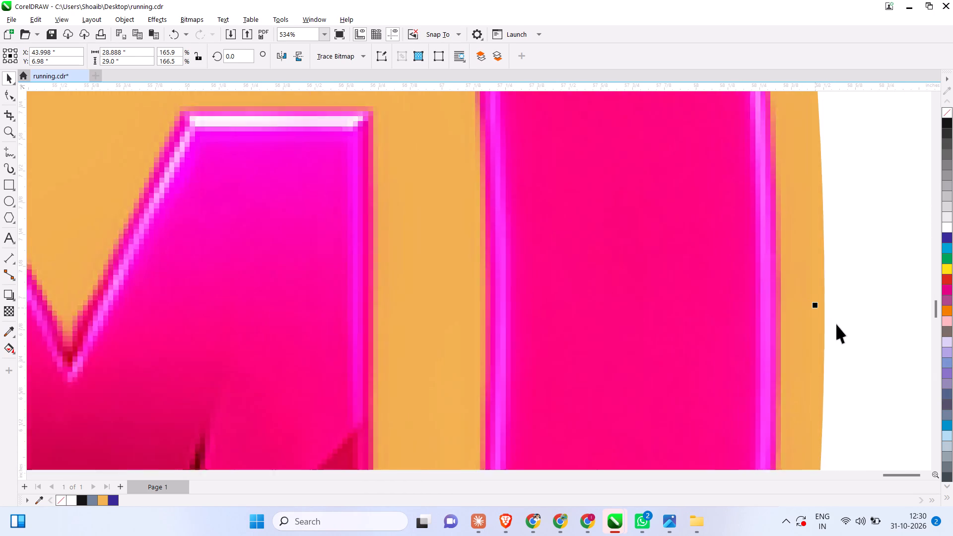
{"action": "scroll", "coordinate": [836, 324], "scroll_direction": "down", "scroll_amount": 15}
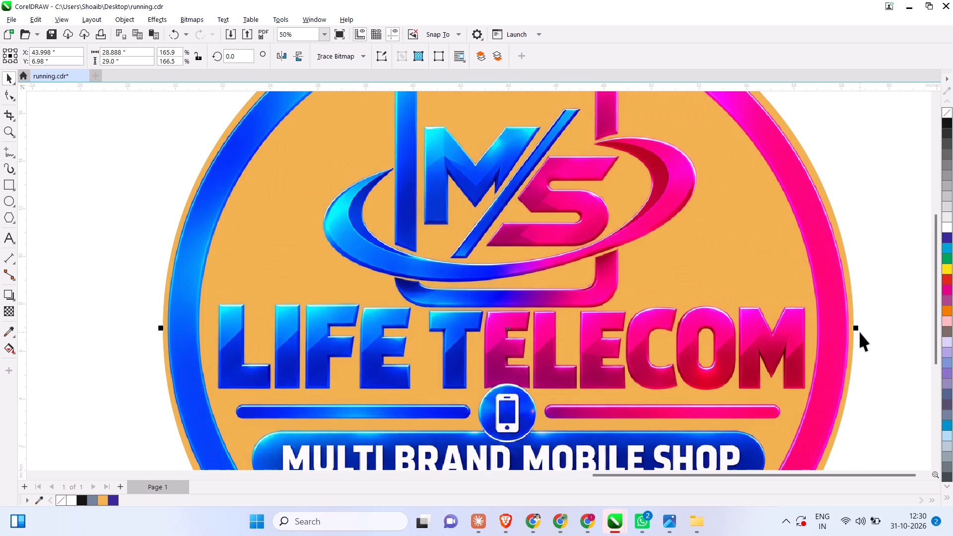
Narrow the logo image a little more about its centre, to about 28.75 in wide, and deselect it.
{"action": "scroll", "coordinate": [860, 332], "scroll_direction": "up", "scroll_amount": 7}
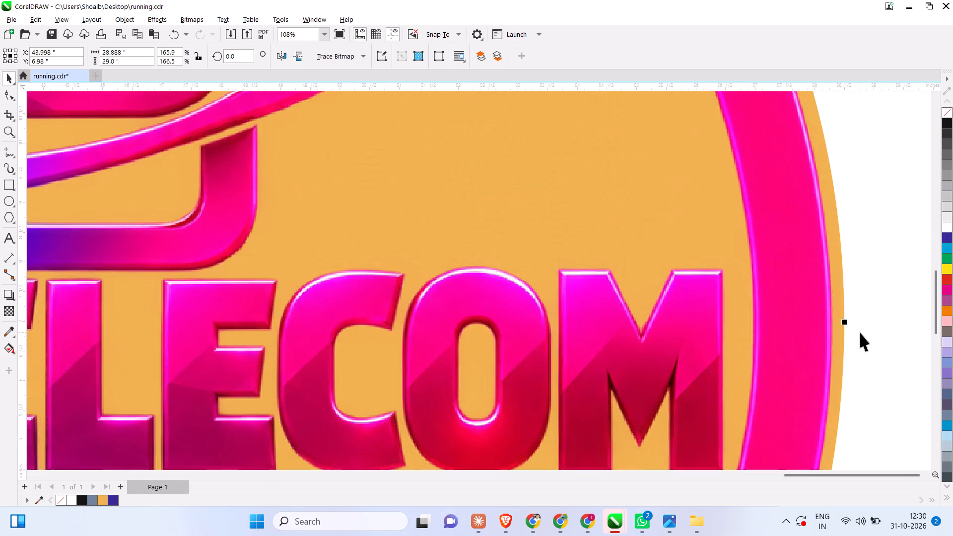
{"action": "scroll", "coordinate": [860, 332], "scroll_direction": "up", "scroll_amount": 5}
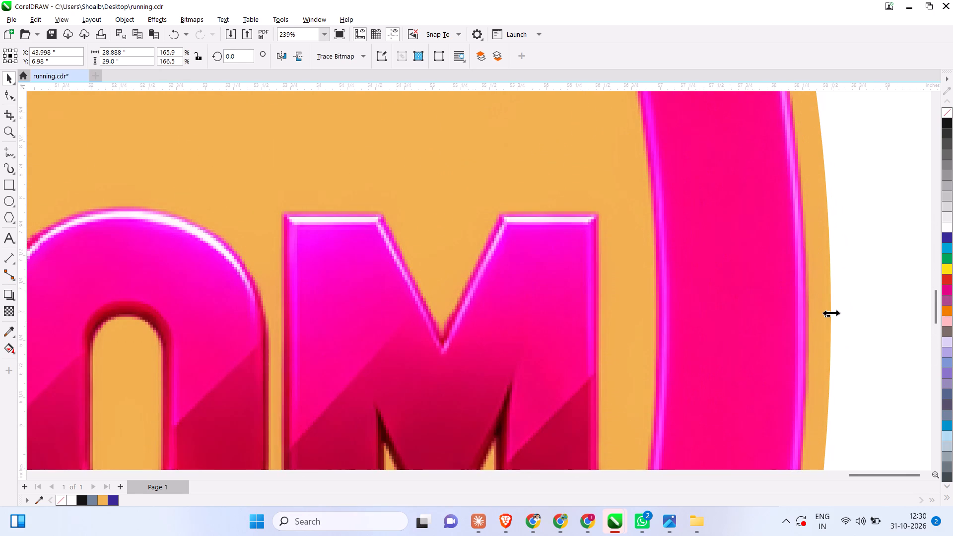
{"action": "scroll", "coordinate": [831, 313], "scroll_direction": "up", "scroll_amount": 4}
{"action": "left_click_drag", "start_coordinate": [824, 315], "coordinate": [810, 320]}
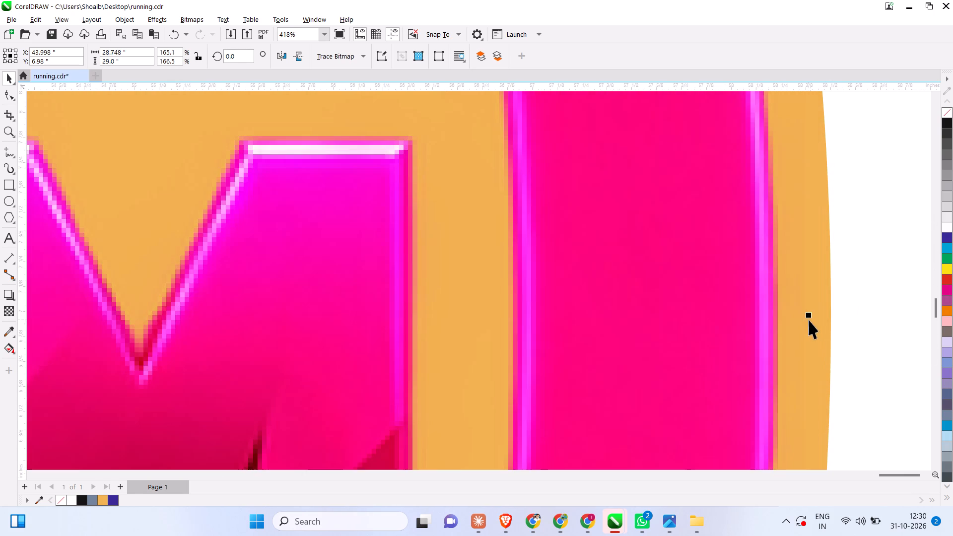
{"action": "scroll", "coordinate": [808, 322], "scroll_direction": "down", "scroll_amount": 20}
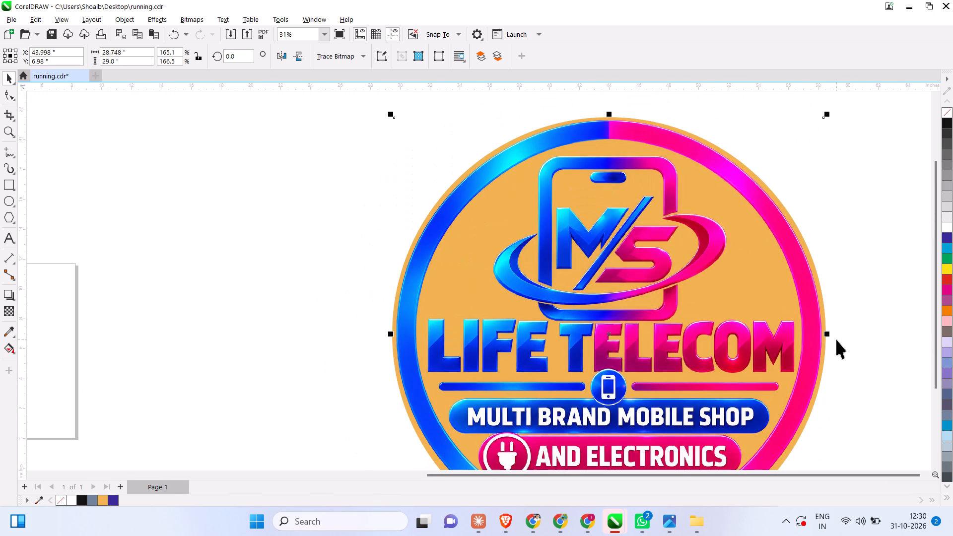
{"action": "left_click", "coordinate": [876, 278]}
Stretch the logo image's bottom edge down about 0.3 in to a height of 29.304 in, and deselect it.
{"action": "scroll", "coordinate": [526, 275], "scroll_direction": "down", "scroll_amount": 3}
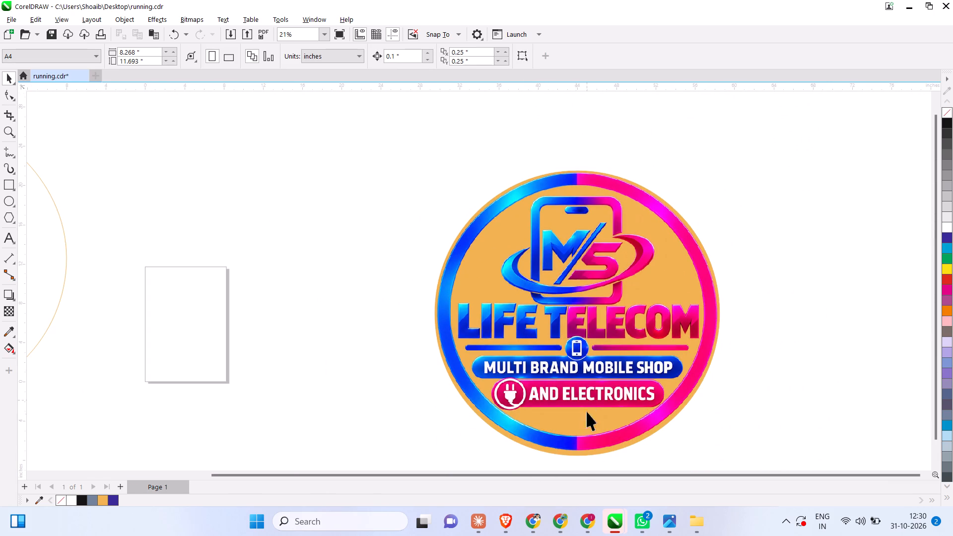
{"action": "scroll", "coordinate": [575, 461], "scroll_direction": "up", "scroll_amount": 1}
{"action": "left_click", "coordinate": [571, 443]}
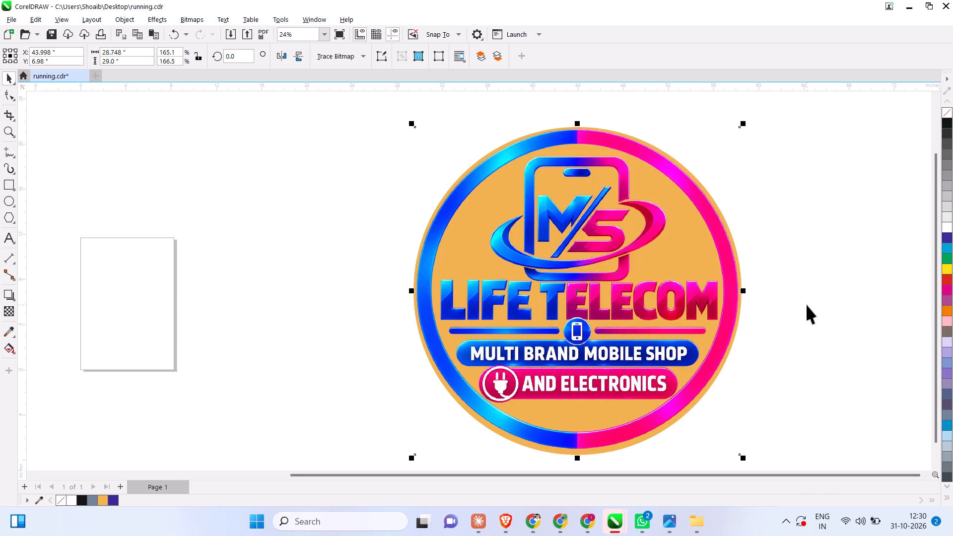
{"action": "left_click", "coordinate": [786, 376]}
{"action": "scroll", "coordinate": [790, 371], "scroll_direction": "up", "scroll_amount": 3}
{"action": "scroll", "coordinate": [762, 310], "scroll_direction": "down", "scroll_amount": 5}
{"action": "scroll", "coordinate": [652, 370], "scroll_direction": "up", "scroll_amount": 2}
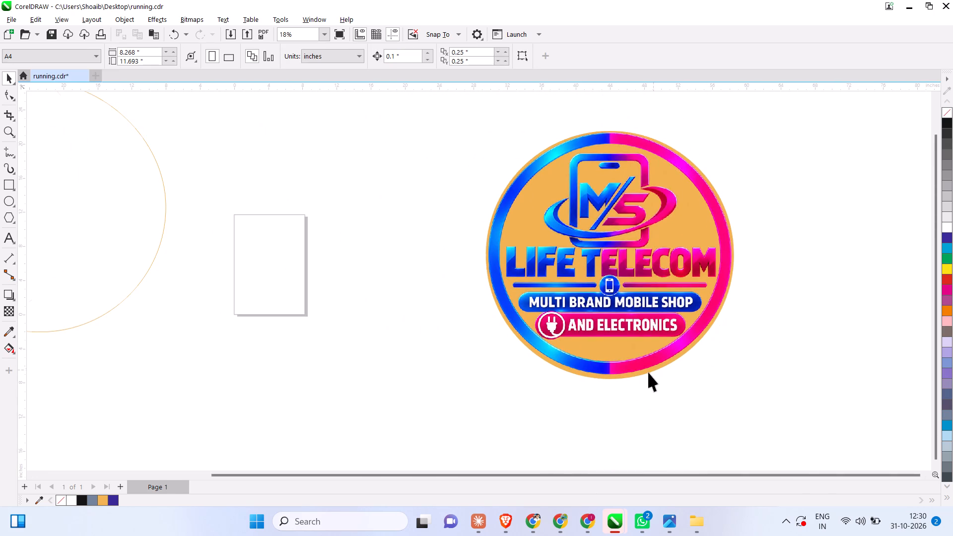
{"action": "scroll", "coordinate": [648, 372], "scroll_direction": "up", "scroll_amount": 3}
{"action": "left_click", "coordinate": [589, 363]}
{"action": "scroll", "coordinate": [580, 402], "scroll_direction": "up", "scroll_amount": 3}
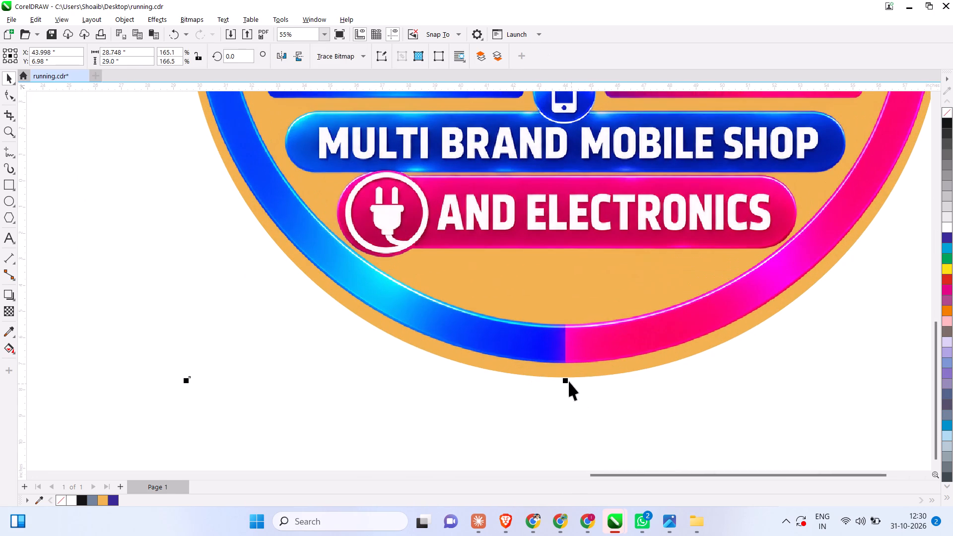
{"action": "left_click_drag", "start_coordinate": [566, 379], "coordinate": [564, 387]}
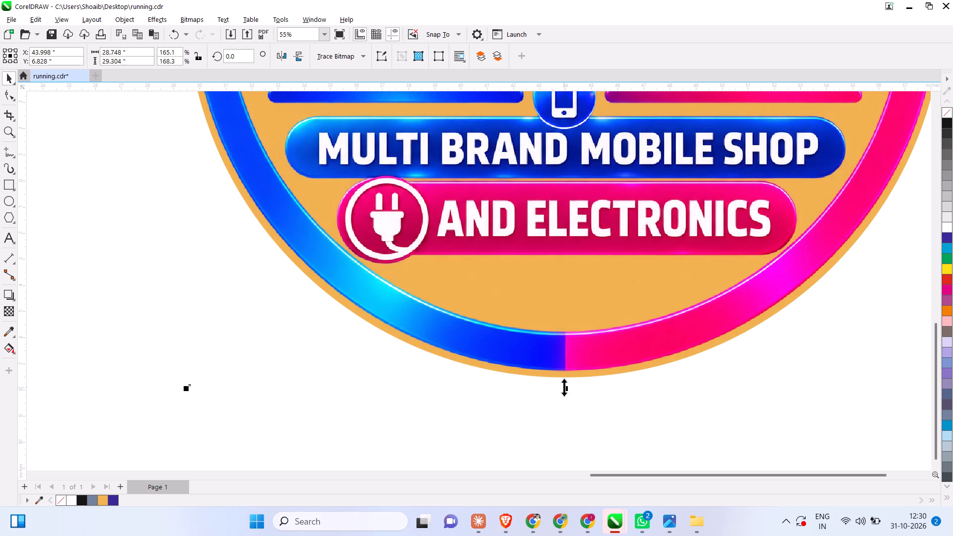
{"action": "scroll", "coordinate": [571, 397], "scroll_direction": "down", "scroll_amount": 5}
{"action": "left_click", "coordinate": [803, 281]}
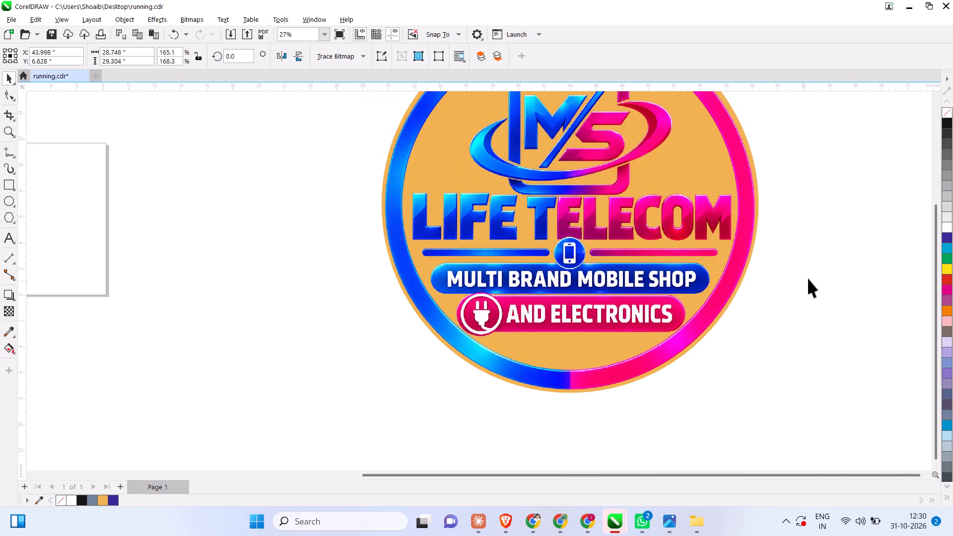
Examine how evenly the logo's outer ring fits inside the orange circle, especially along the top edge.
{"action": "scroll", "coordinate": [816, 286], "scroll_direction": "down", "scroll_amount": 3}
{"action": "scroll", "coordinate": [797, 119], "scroll_direction": "up", "scroll_amount": 7}
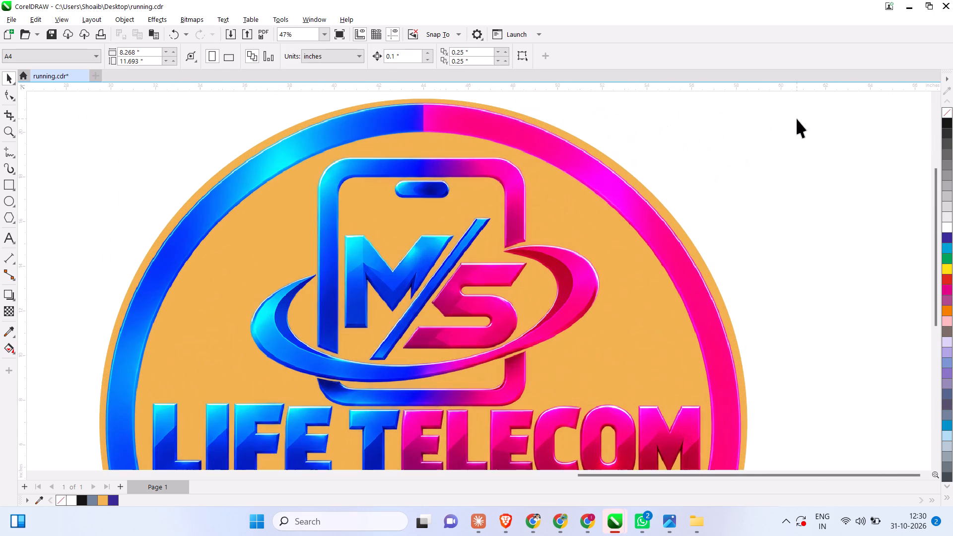
{"action": "scroll", "coordinate": [778, 168], "scroll_direction": "down", "scroll_amount": 2}
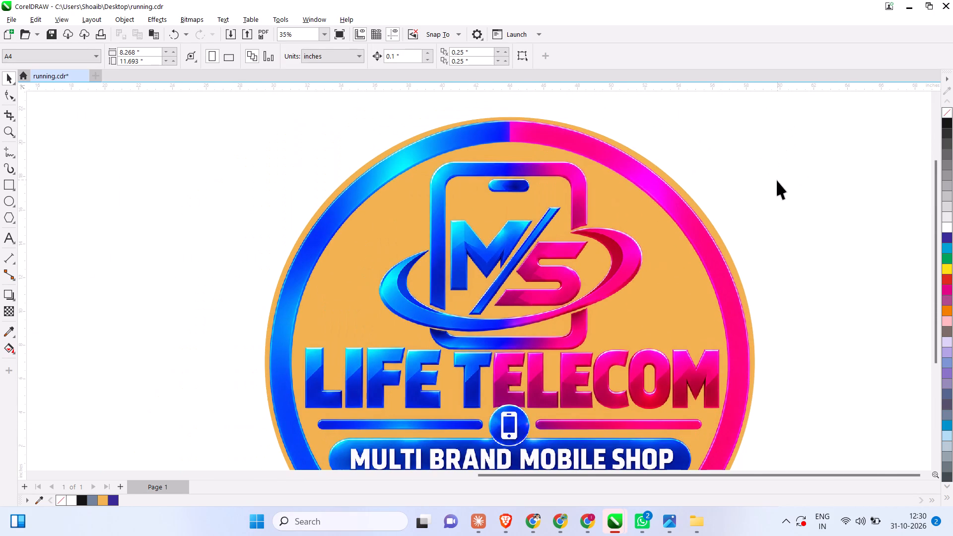
{"action": "left_click", "coordinate": [507, 131]}
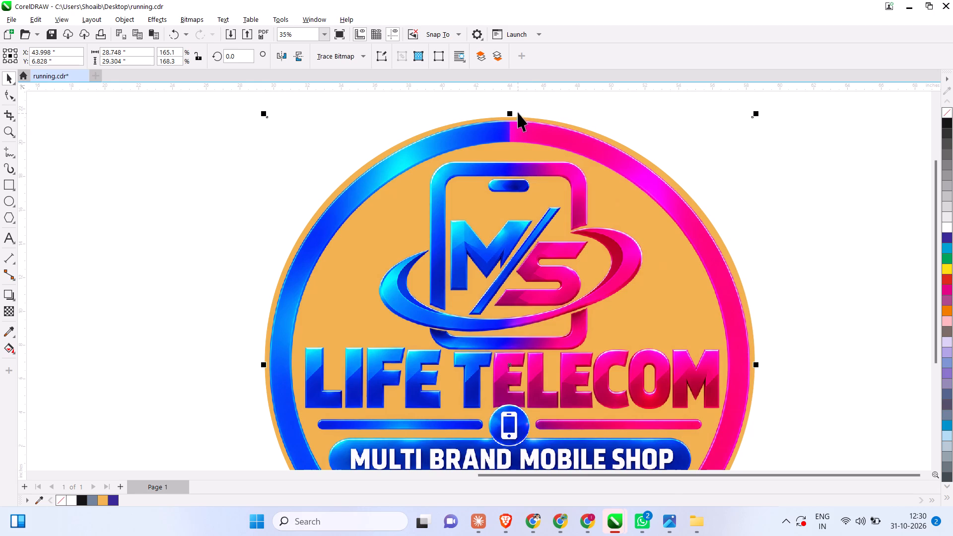
{"action": "left_click", "coordinate": [833, 215]}
{"action": "scroll", "coordinate": [703, 278], "scroll_direction": "down", "scroll_amount": 3}
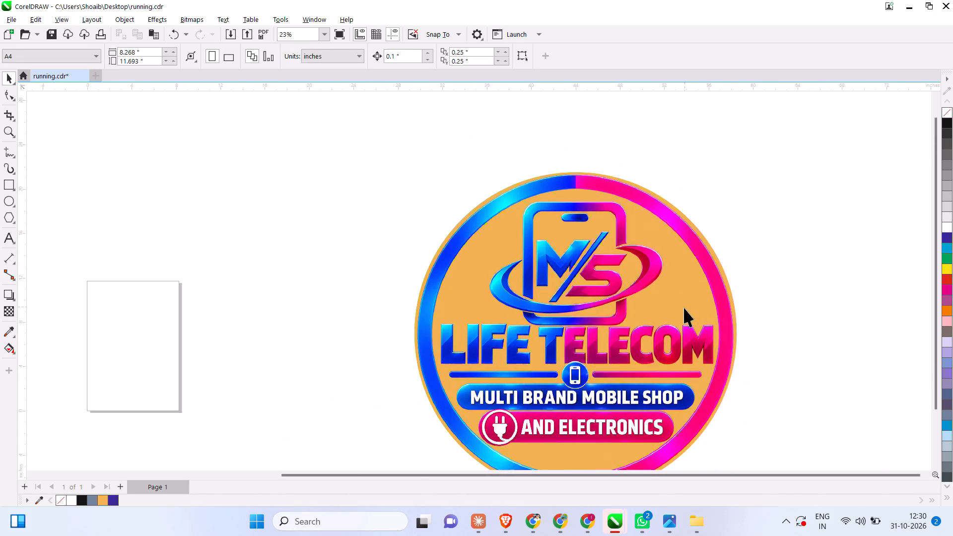
{"action": "left_click", "coordinate": [719, 263]}
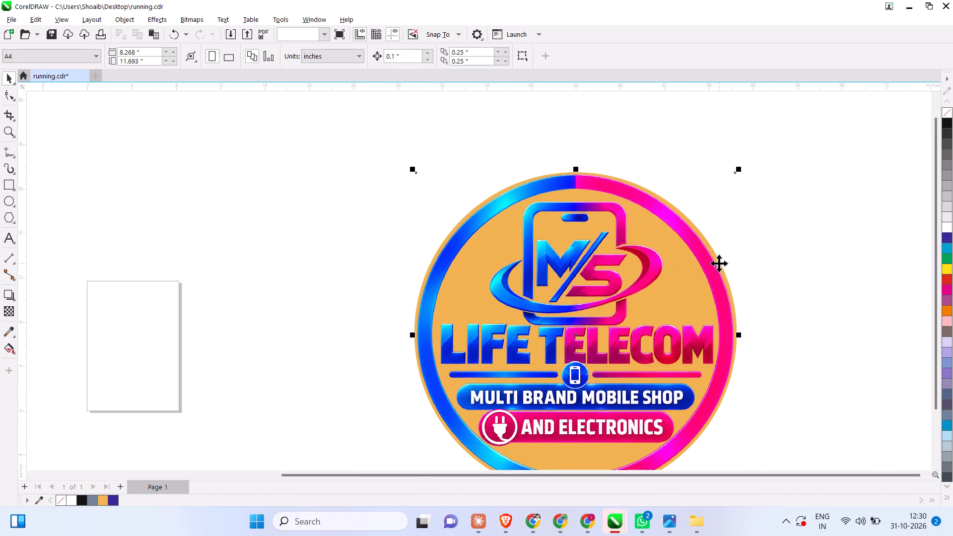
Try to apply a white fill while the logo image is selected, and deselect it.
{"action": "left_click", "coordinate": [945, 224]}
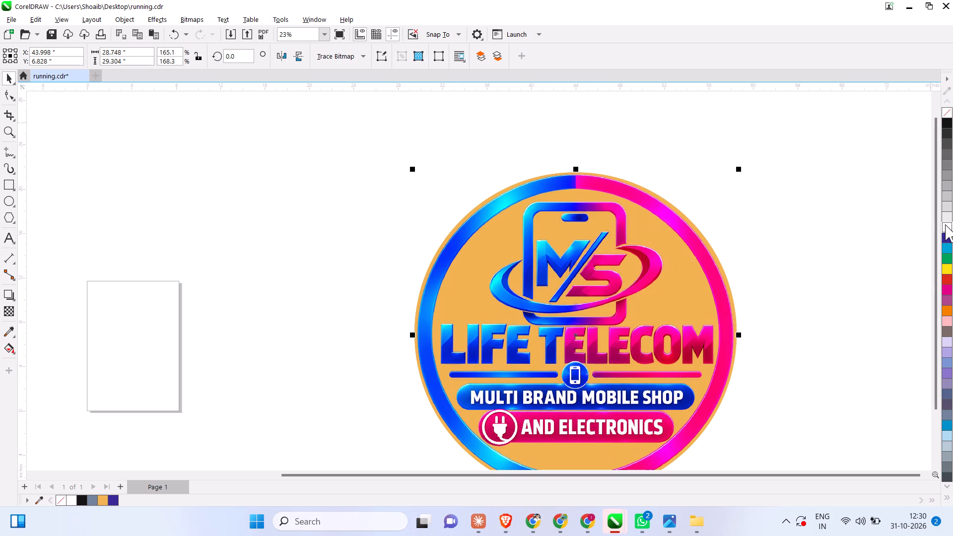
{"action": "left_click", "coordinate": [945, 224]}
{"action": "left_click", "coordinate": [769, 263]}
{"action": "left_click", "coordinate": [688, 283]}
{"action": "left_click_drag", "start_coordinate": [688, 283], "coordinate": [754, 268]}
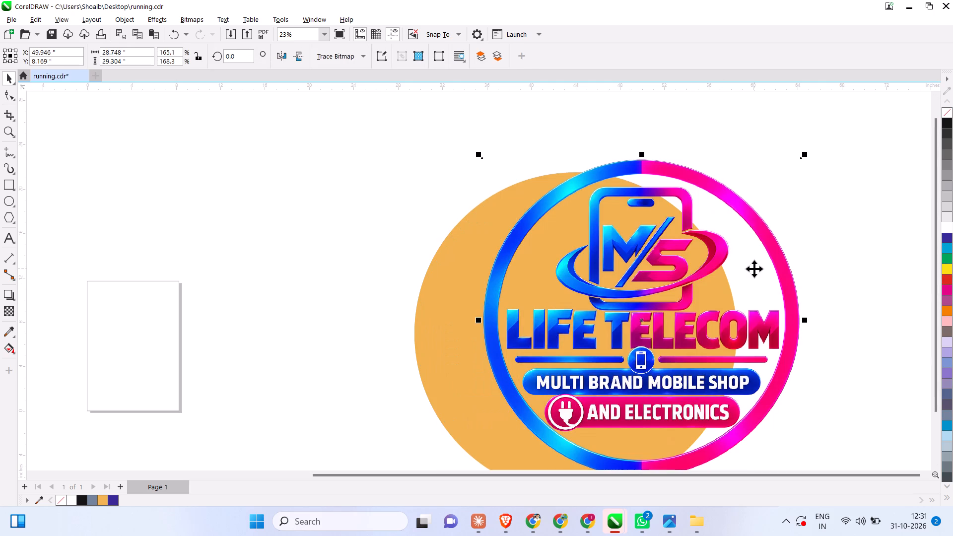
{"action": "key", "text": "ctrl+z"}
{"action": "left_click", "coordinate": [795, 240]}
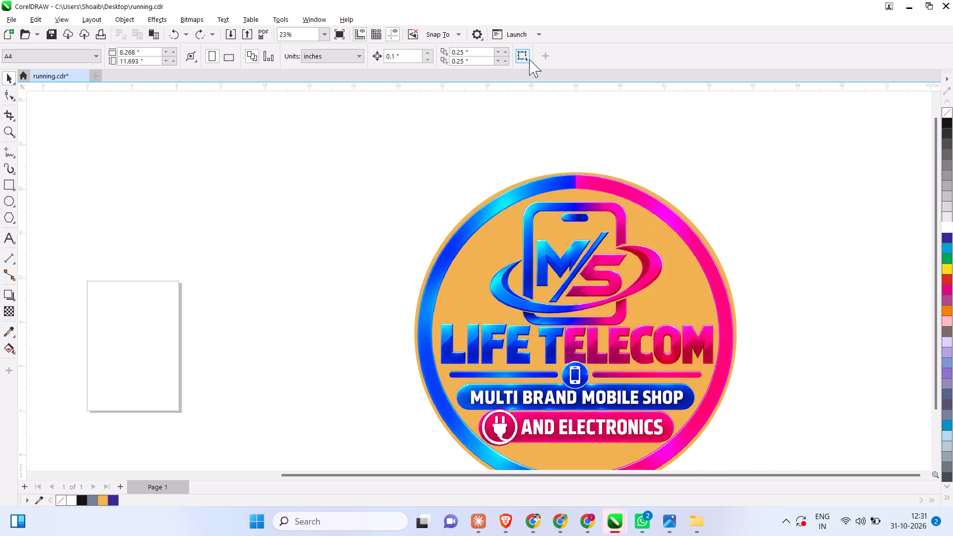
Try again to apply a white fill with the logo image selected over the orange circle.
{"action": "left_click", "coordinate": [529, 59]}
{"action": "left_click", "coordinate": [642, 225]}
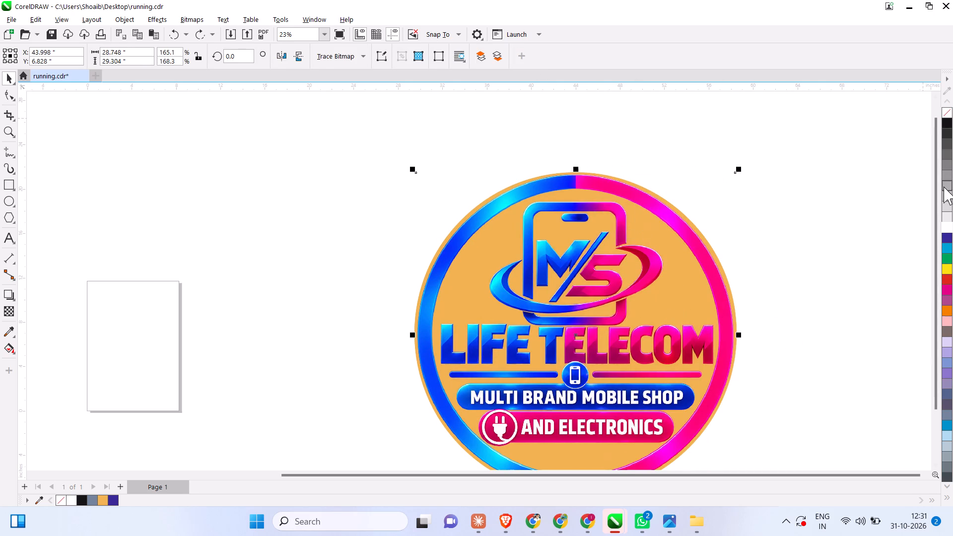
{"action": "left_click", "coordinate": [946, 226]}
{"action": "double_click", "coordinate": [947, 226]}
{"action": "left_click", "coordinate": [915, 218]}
Separate the logo image from the orange circle and give the circle a white fill and black outline.
{"action": "left_click_drag", "start_coordinate": [701, 236], "coordinate": [743, 235]}
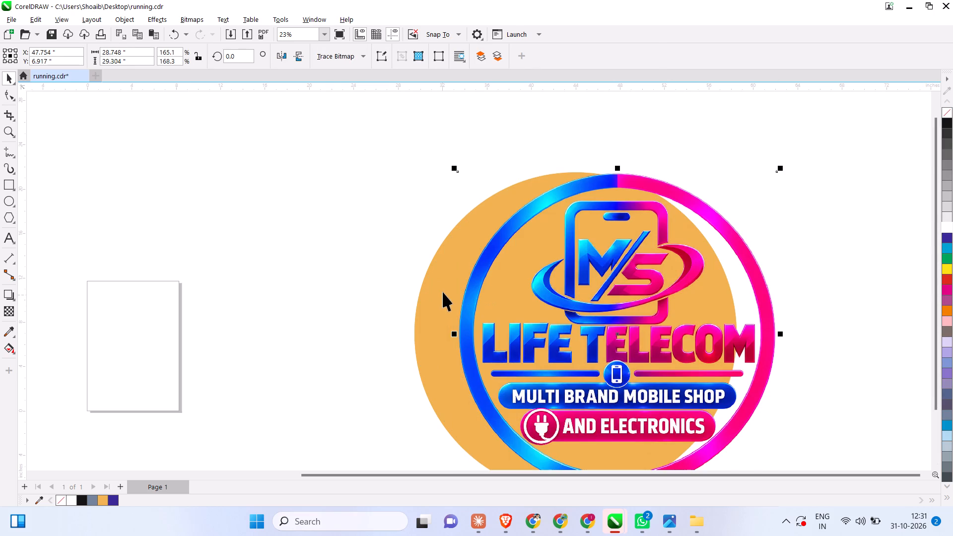
{"action": "left_click_drag", "start_coordinate": [443, 288], "coordinate": [407, 272]}
{"action": "left_click", "coordinate": [949, 227]}
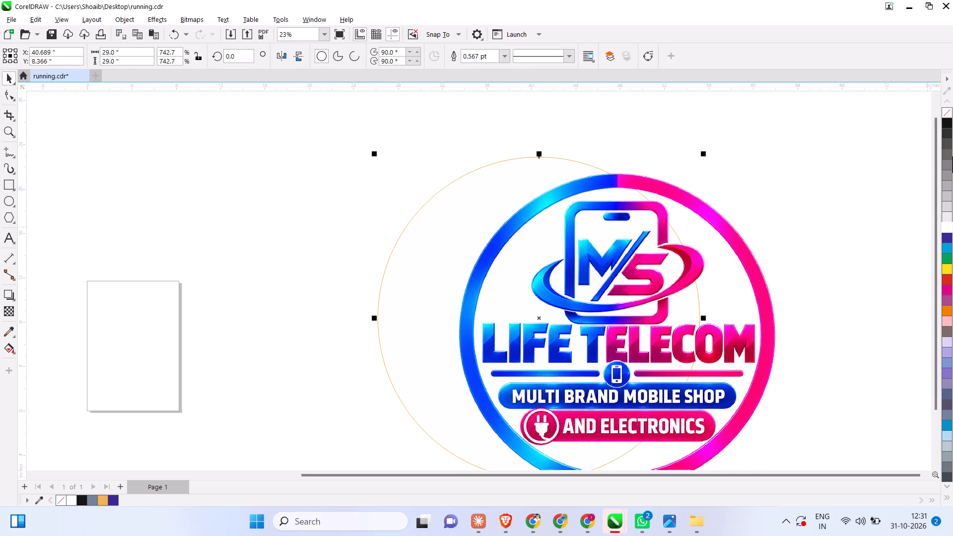
{"action": "right_click", "coordinate": [948, 126]}
{"action": "left_click_drag", "start_coordinate": [839, 257], "coordinate": [832, 263]}
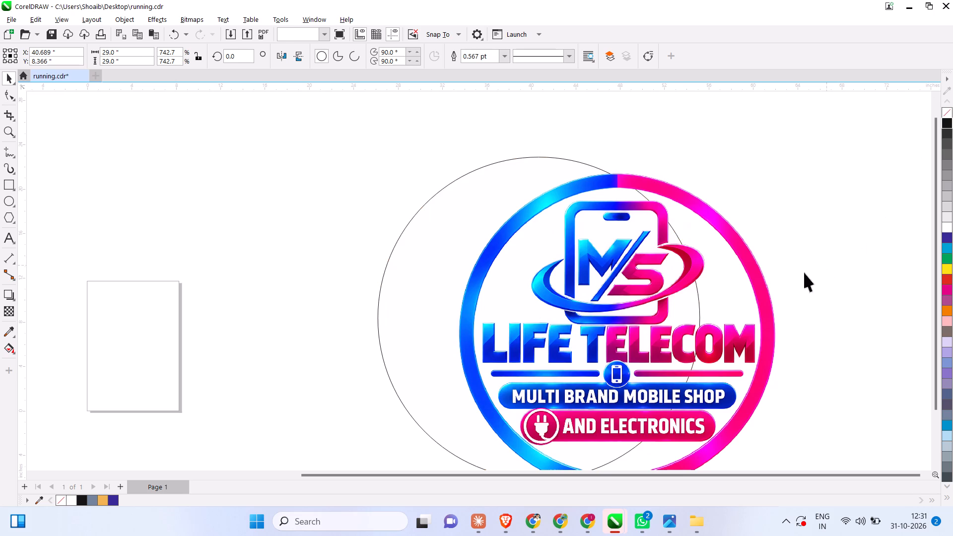
{"action": "left_click", "coordinate": [751, 256]}
Centre the logo image horizontally and vertically on the black-outlined circle, and deselect both.
{"action": "left_click", "coordinate": [470, 233], "text": "shift"}
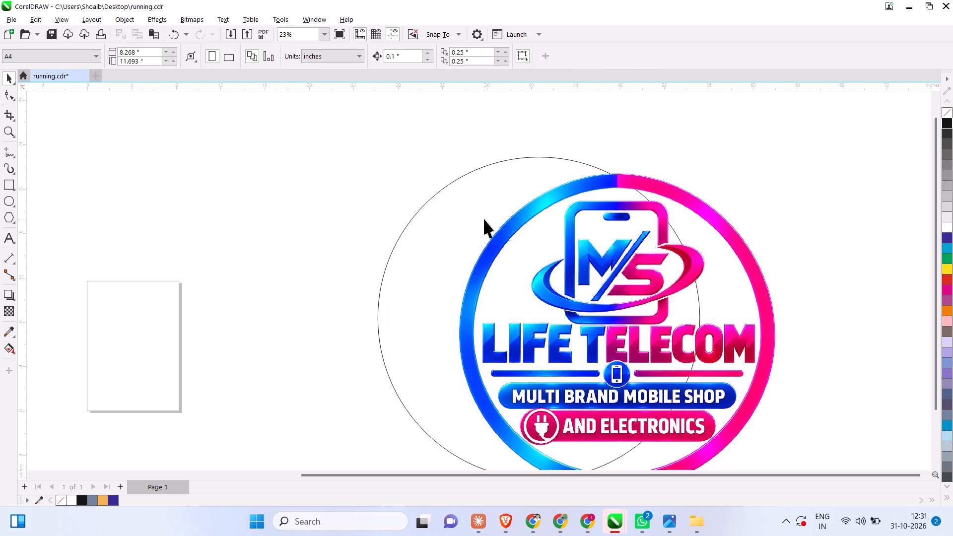
{"action": "left_click", "coordinate": [509, 231]}
{"action": "left_click", "coordinate": [412, 221], "text": "shift"}
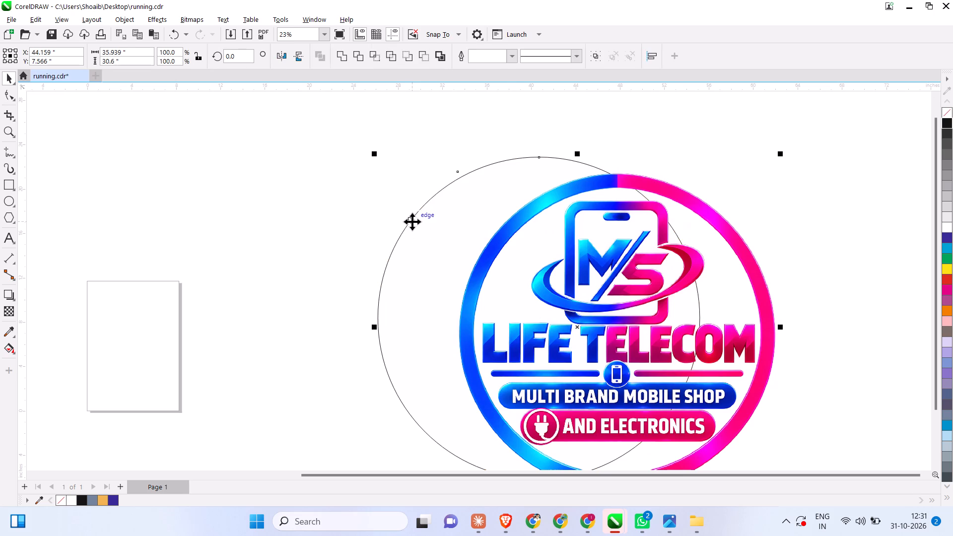
{"action": "type", "text": "ce"}
{"action": "left_click", "coordinate": [755, 221]}
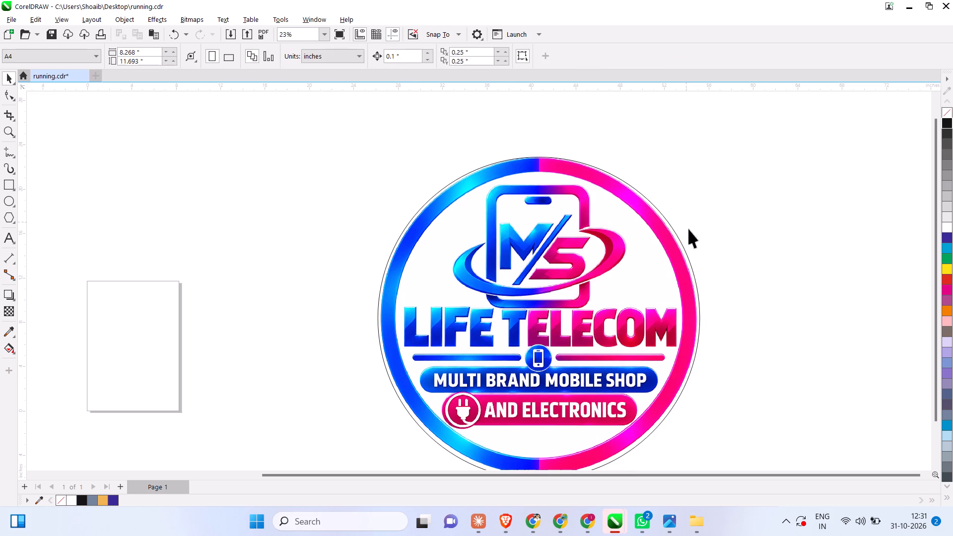
Select the logo image and black-outlined circle together and align their centres vertically again.
{"action": "scroll", "coordinate": [666, 358], "scroll_direction": "down", "scroll_amount": 1}
{"action": "scroll", "coordinate": [677, 297], "scroll_direction": "up", "scroll_amount": 3}
{"action": "scroll", "coordinate": [717, 257], "scroll_direction": "down", "scroll_amount": 1}
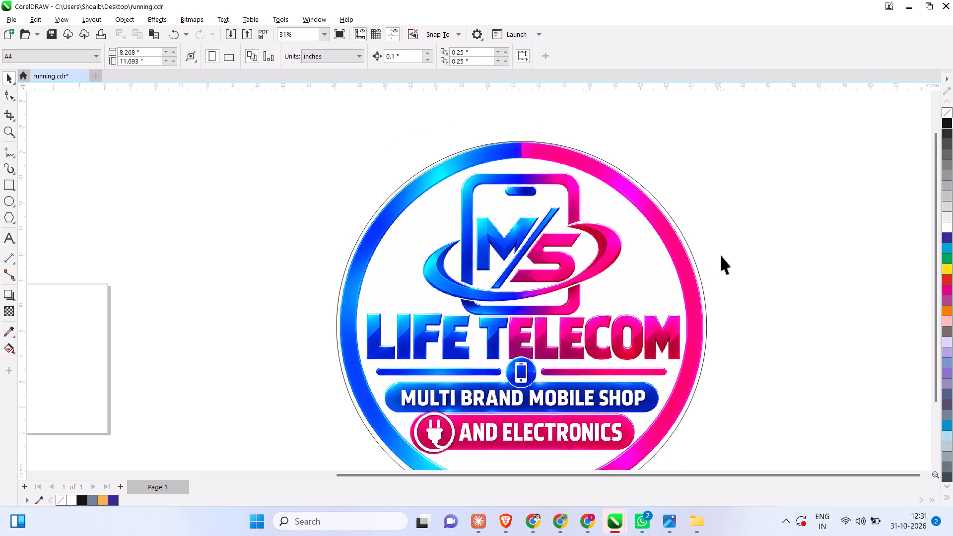
{"action": "scroll", "coordinate": [721, 255], "scroll_direction": "down", "scroll_amount": 2}
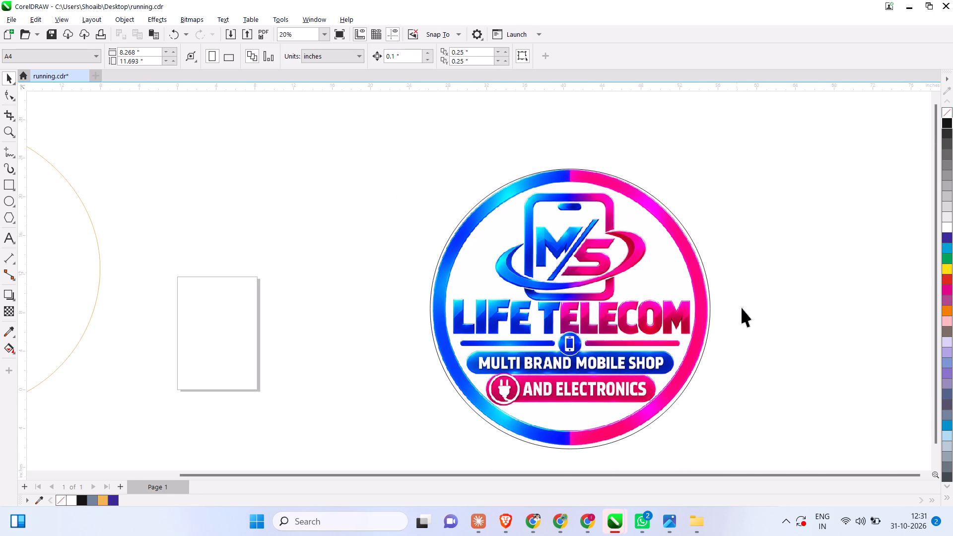
{"action": "scroll", "coordinate": [742, 308], "scroll_direction": "up", "scroll_amount": 1}
{"action": "left_click_drag", "start_coordinate": [361, 122], "coordinate": [751, 486]}
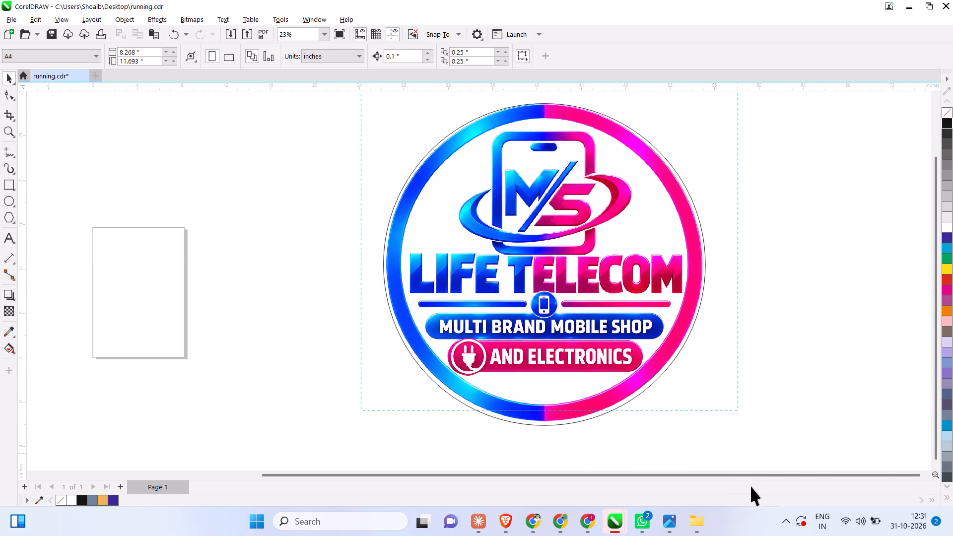
{"action": "left_click_drag", "start_coordinate": [751, 486], "coordinate": [749, 458]}
{"action": "key", "text": "e"}
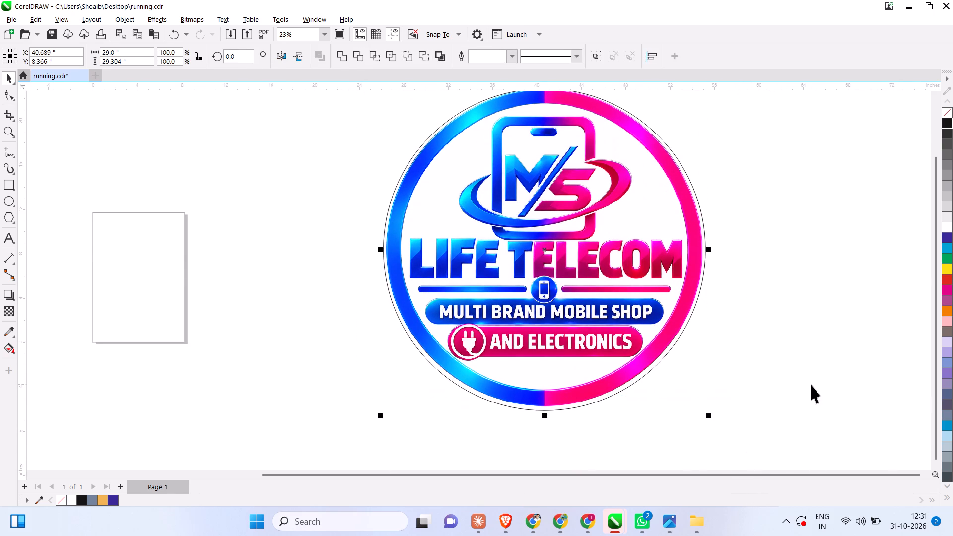
{"action": "left_click", "coordinate": [811, 384]}
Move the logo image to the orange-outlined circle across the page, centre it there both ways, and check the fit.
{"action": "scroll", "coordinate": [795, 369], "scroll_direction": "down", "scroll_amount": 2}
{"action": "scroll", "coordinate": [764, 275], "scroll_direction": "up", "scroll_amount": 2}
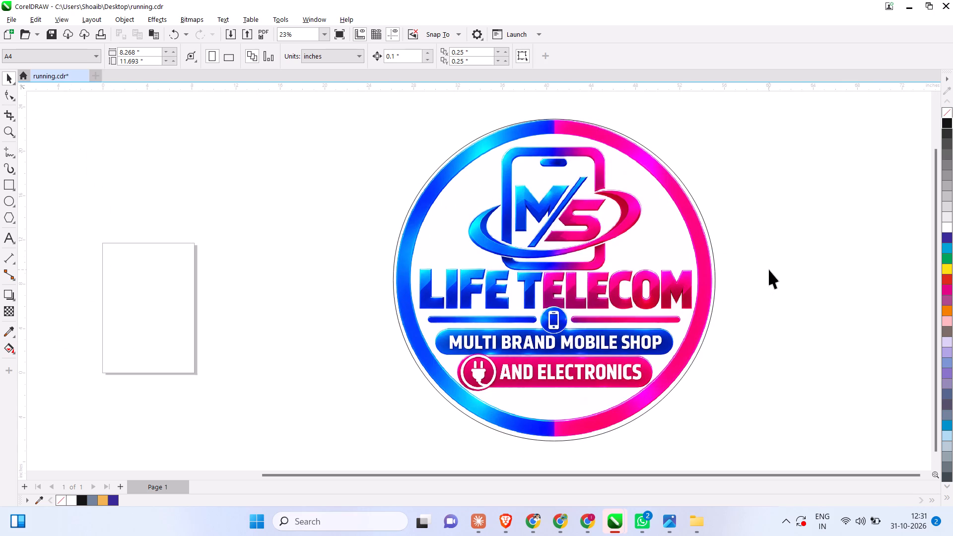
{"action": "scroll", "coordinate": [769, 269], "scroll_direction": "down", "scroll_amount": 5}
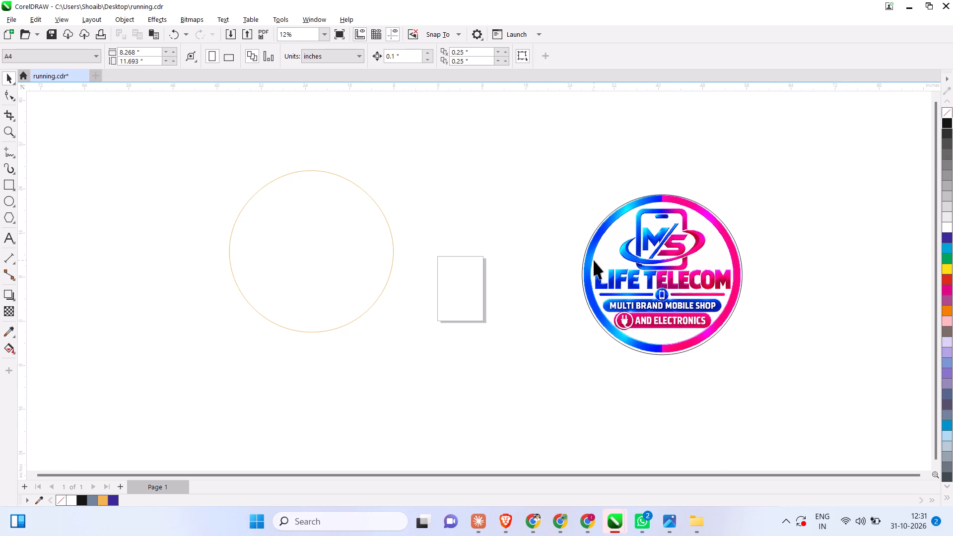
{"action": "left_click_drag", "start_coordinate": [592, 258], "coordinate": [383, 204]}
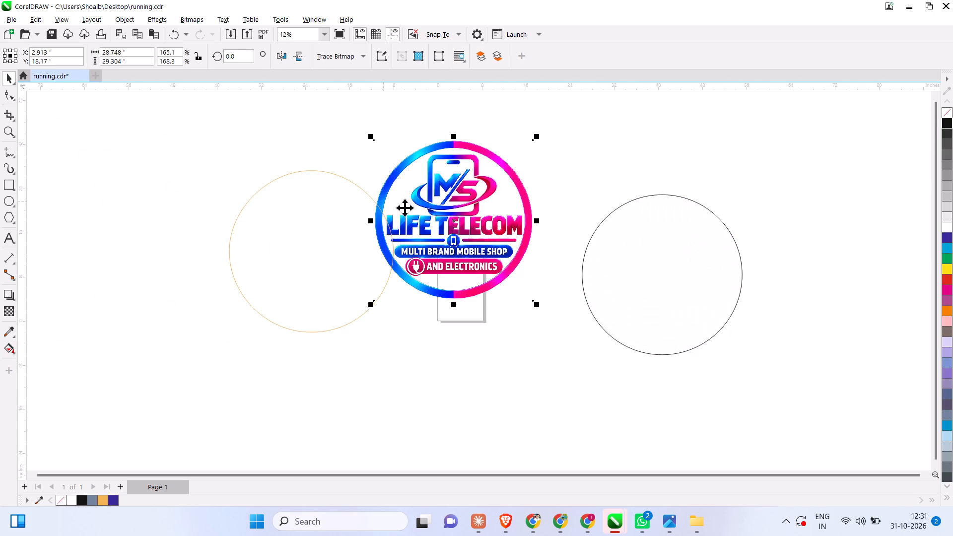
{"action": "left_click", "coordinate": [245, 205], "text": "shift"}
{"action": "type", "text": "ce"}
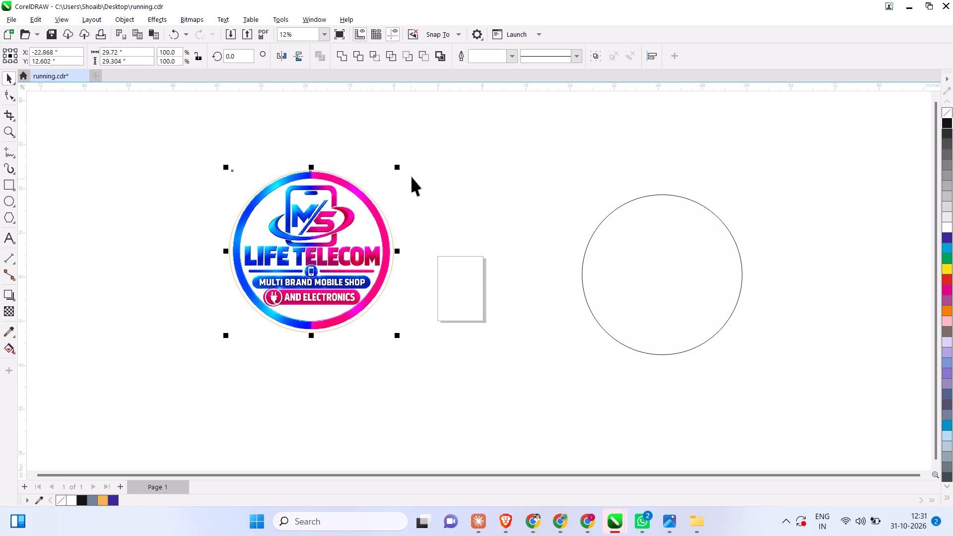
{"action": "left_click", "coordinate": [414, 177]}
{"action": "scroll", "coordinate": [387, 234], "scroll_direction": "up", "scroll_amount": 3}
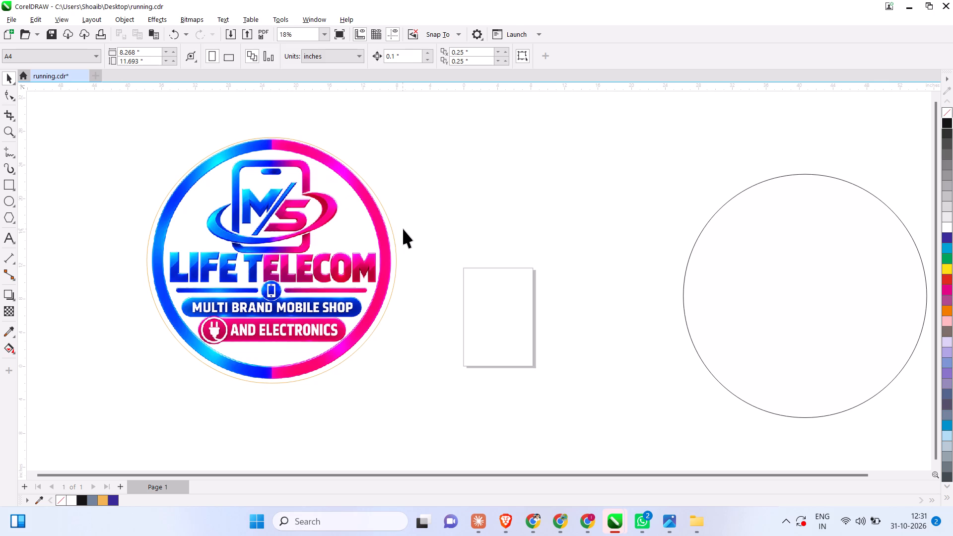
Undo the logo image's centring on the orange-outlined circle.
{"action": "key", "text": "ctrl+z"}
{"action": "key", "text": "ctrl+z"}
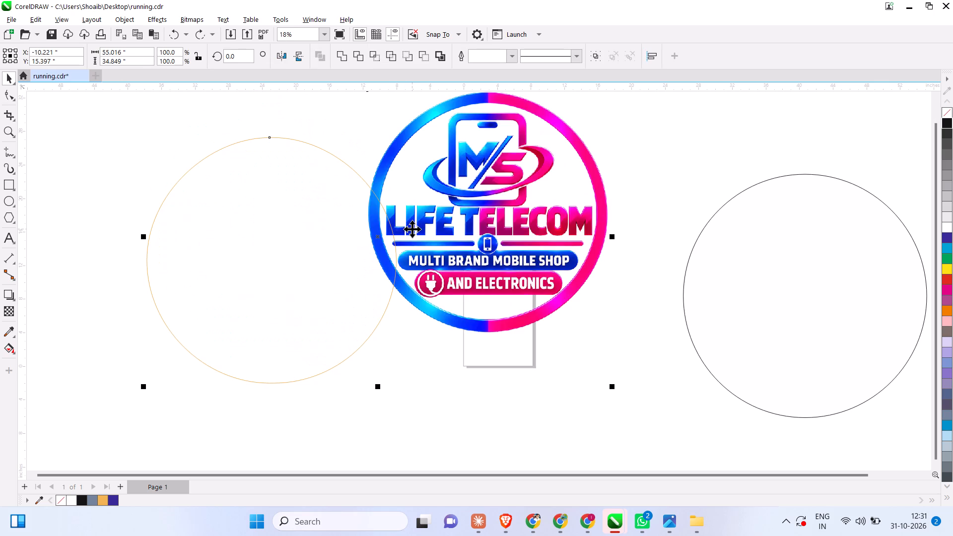
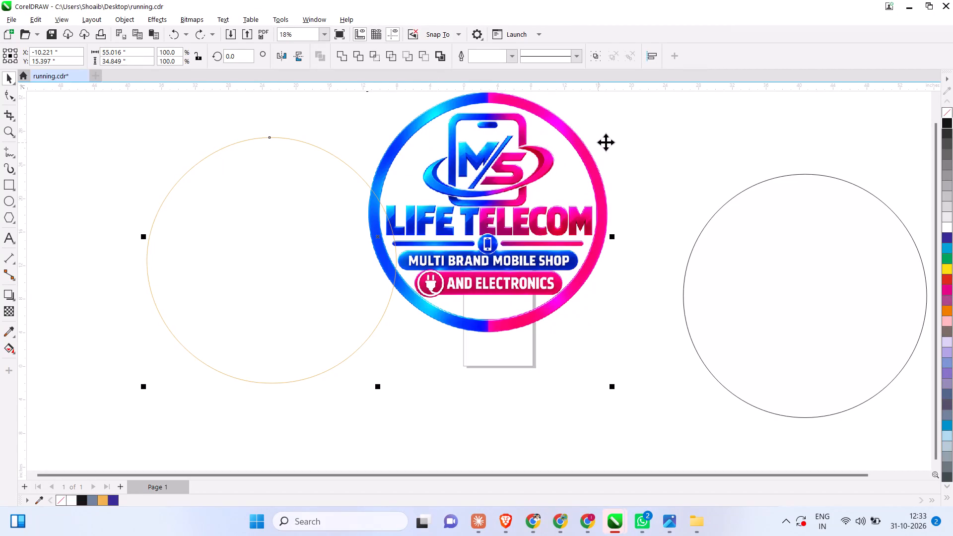
Switch to the Brave browser, search YouTube for "saiyara", and play the "saiyaara song" Short.
{"action": "left_click", "coordinate": [505, 529]}
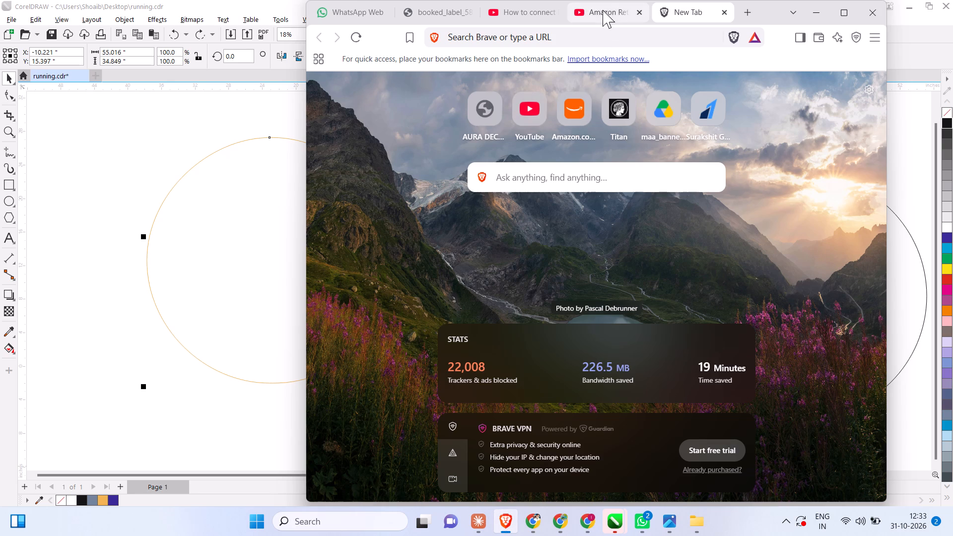
{"action": "left_click", "coordinate": [603, 10]}
{"action": "left_click", "coordinate": [589, 75]}
{"action": "type", "text": "saiyars"}
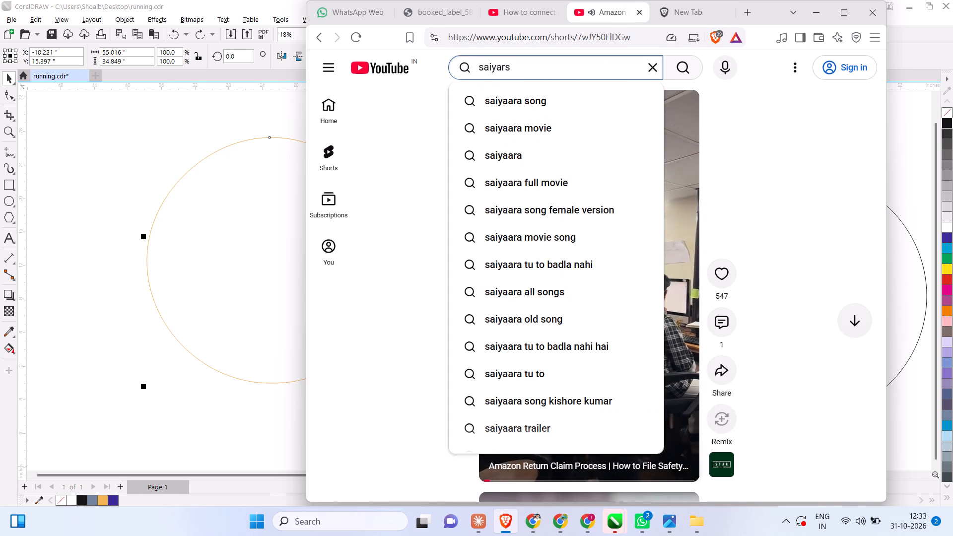
{"action": "key", "text": "BackSpace"}
{"action": "key", "text": "a"}
{"action": "key", "text": "Return"}
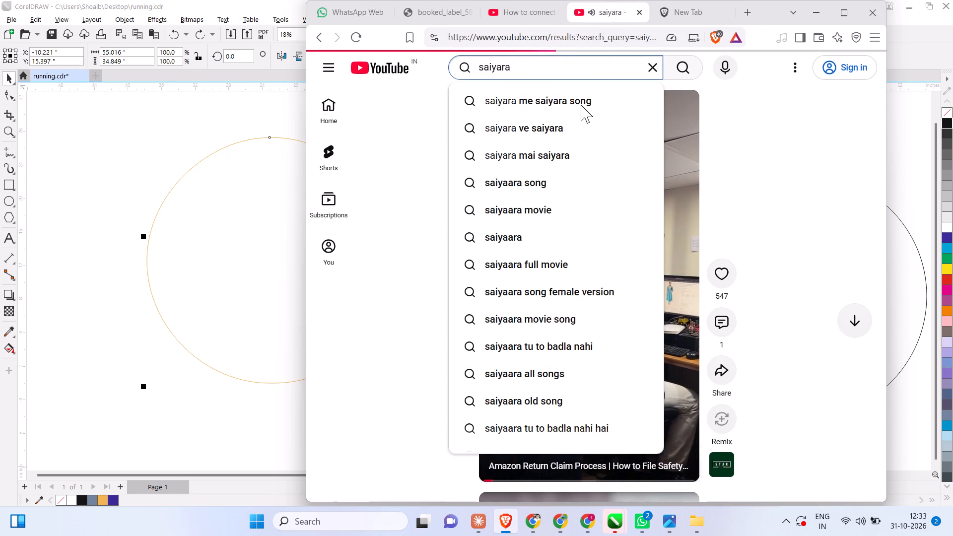
{"action": "scroll", "coordinate": [528, 269], "scroll_direction": "down", "scroll_amount": 3}
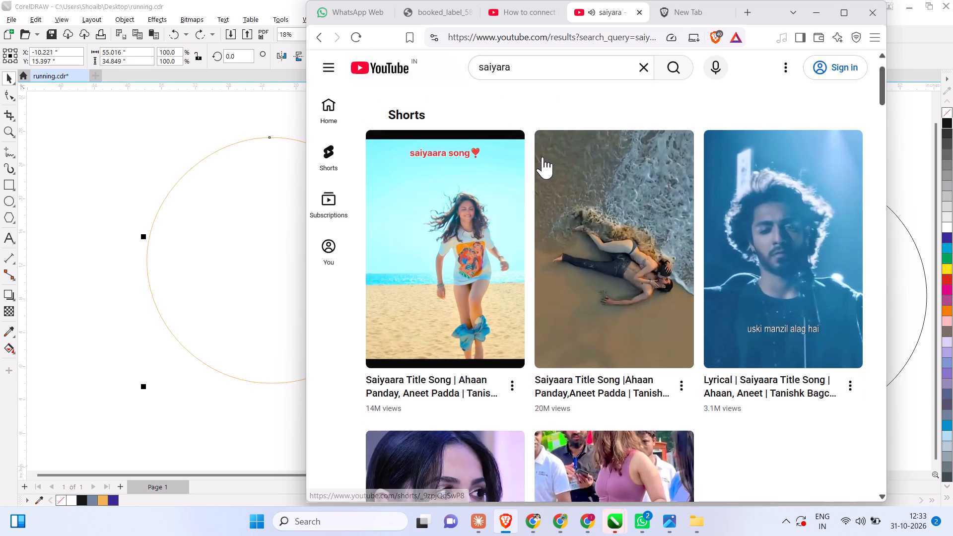
{"action": "left_click", "coordinate": [470, 205]}
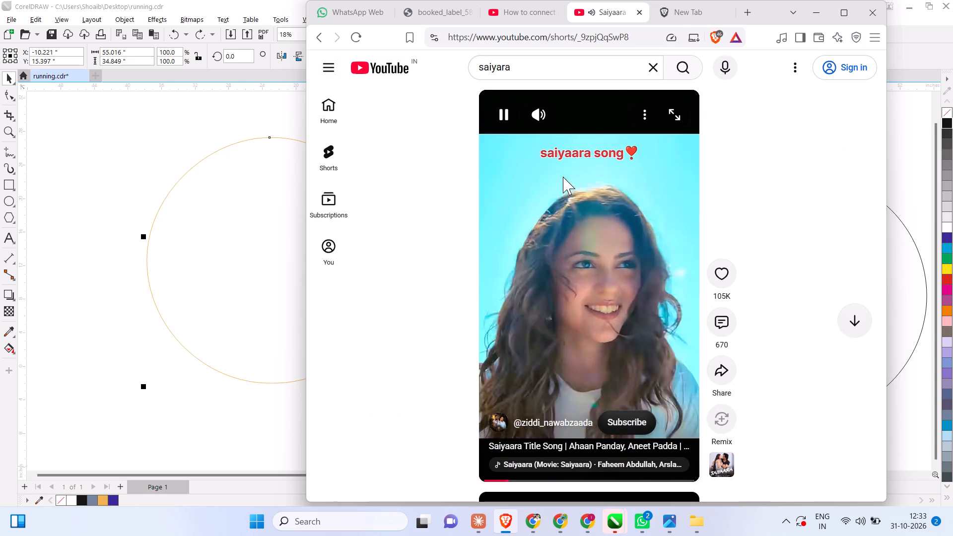
Search YouTube for "saiyaara tu to badla nahi hai" and look through the results for a suitable version.
{"action": "left_click", "coordinate": [532, 74]}
{"action": "key", "text": "space"}
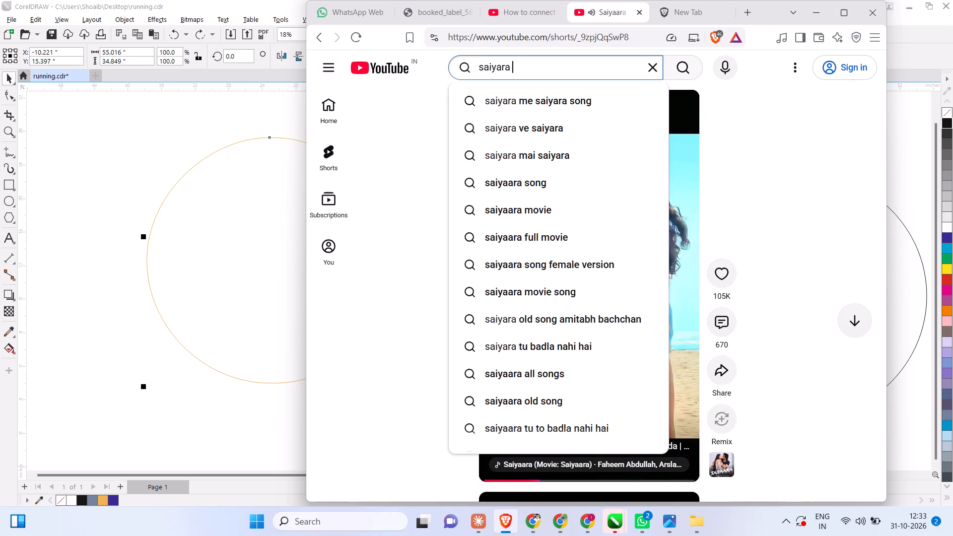
{"action": "type", "text": "tu t"}
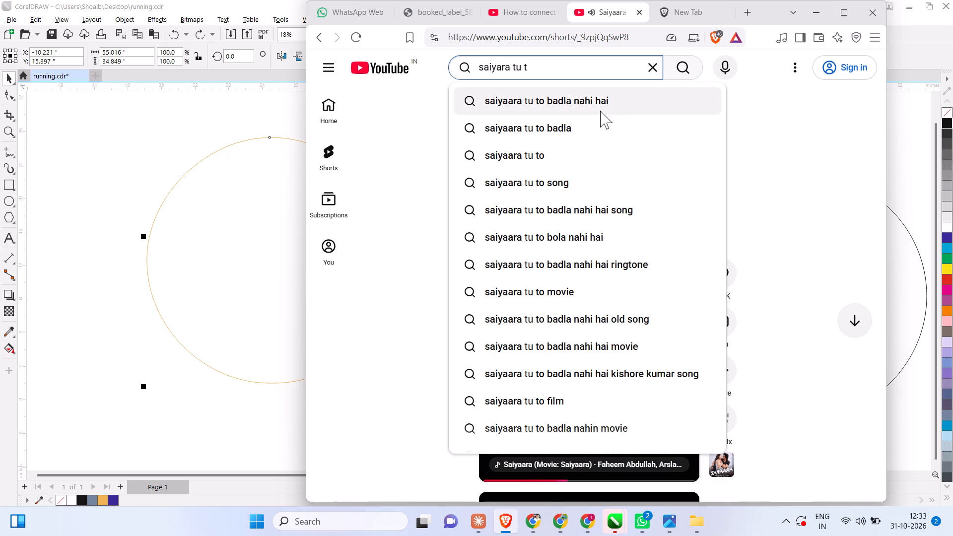
{"action": "left_click", "coordinate": [620, 102]}
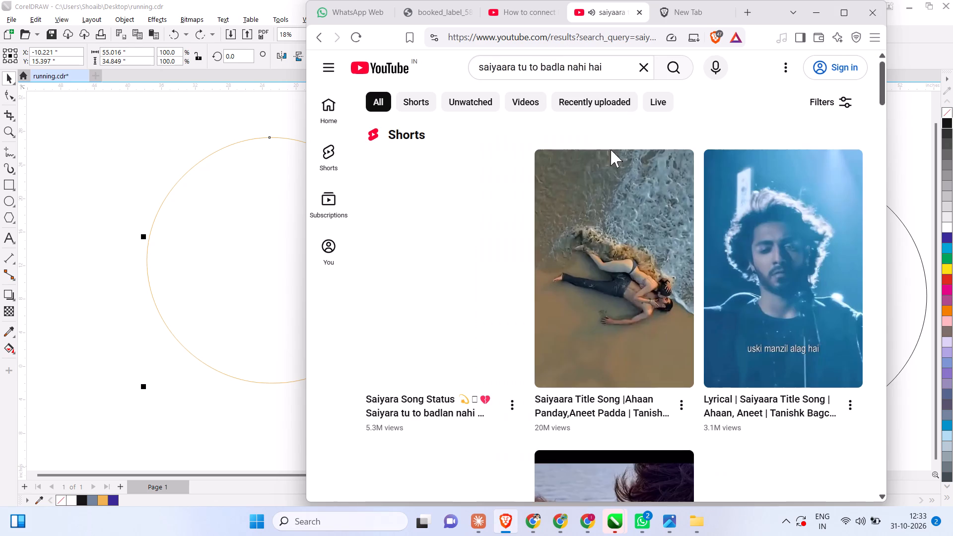
{"action": "scroll", "coordinate": [537, 280], "scroll_direction": "down", "scroll_amount": 20}
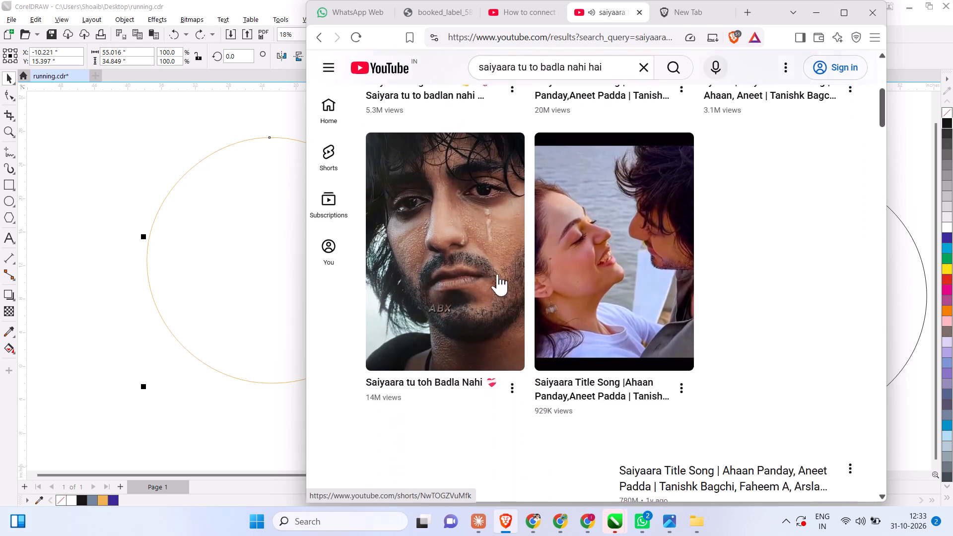
{"action": "scroll", "coordinate": [497, 274], "scroll_direction": "down", "scroll_amount": 9}
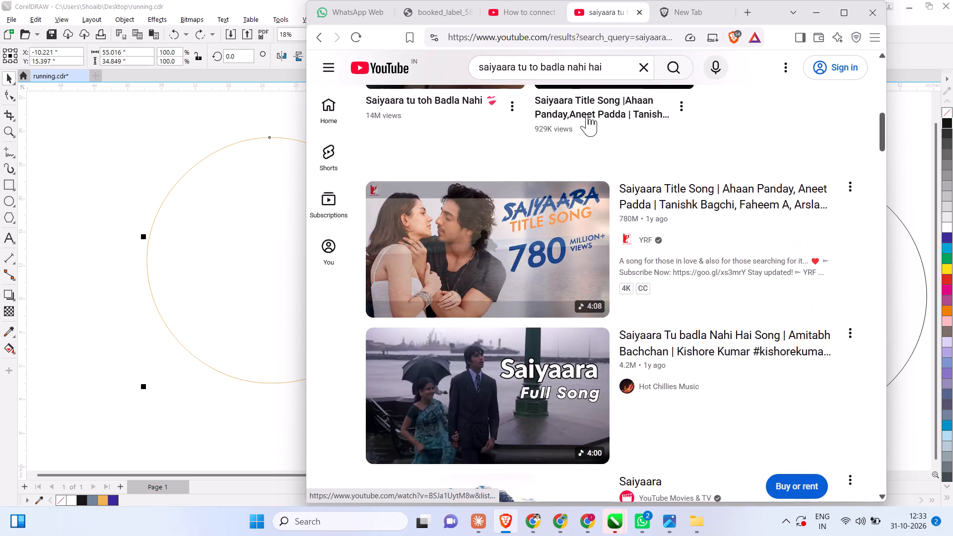
{"action": "scroll", "coordinate": [577, 268], "scroll_direction": "down", "scroll_amount": 5}
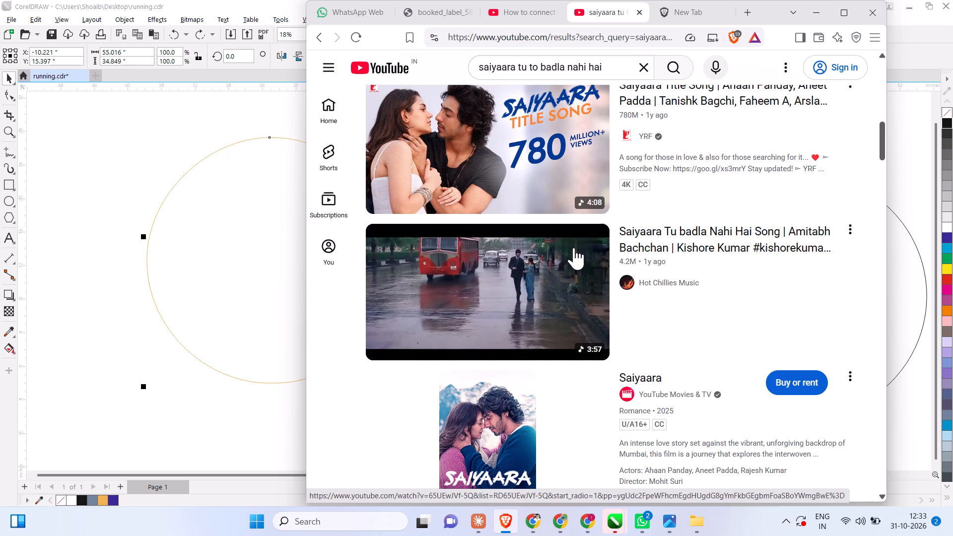
{"action": "scroll", "coordinate": [588, 221], "scroll_direction": "up", "scroll_amount": 7}
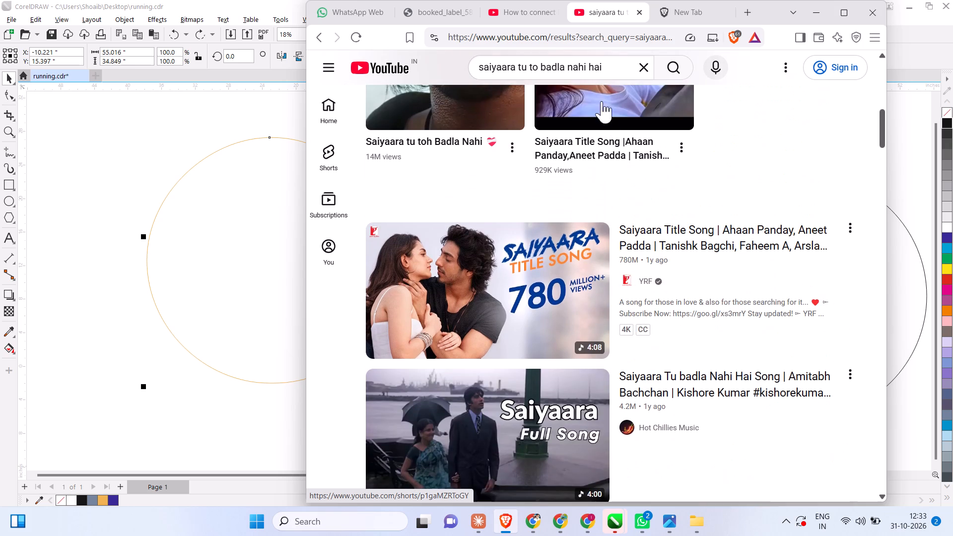
Search for "saiyaara tu to badla nahi hai sad version" and open the SR Lofi "Saiyaara (Slowed + Reverb)" video.
{"action": "left_click", "coordinate": [614, 68]}
{"action": "key", "text": "space"}
{"action": "type", "text": "sad"}
{"action": "key", "text": "space"}
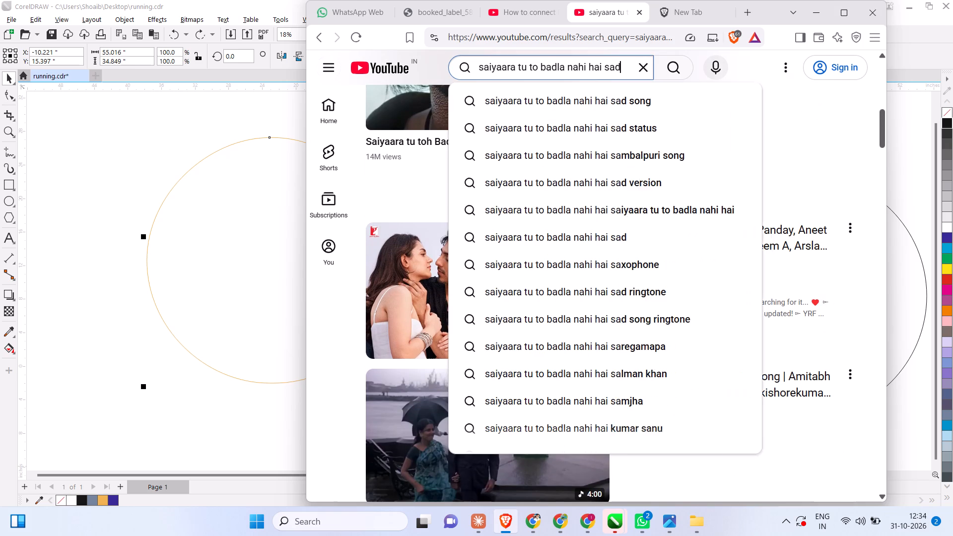
{"action": "type", "text": "version"}
{"action": "key", "text": "Return"}
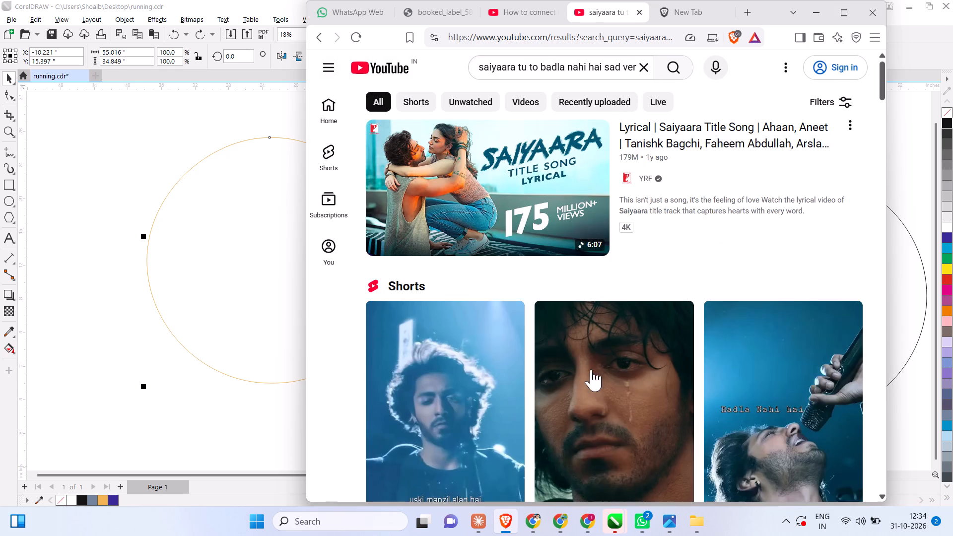
{"action": "scroll", "coordinate": [593, 382], "scroll_direction": "down", "scroll_amount": 6}
{"action": "scroll", "coordinate": [613, 335], "scroll_direction": "up", "scroll_amount": 7}
{"action": "scroll", "coordinate": [613, 335], "scroll_direction": "down", "scroll_amount": 6}
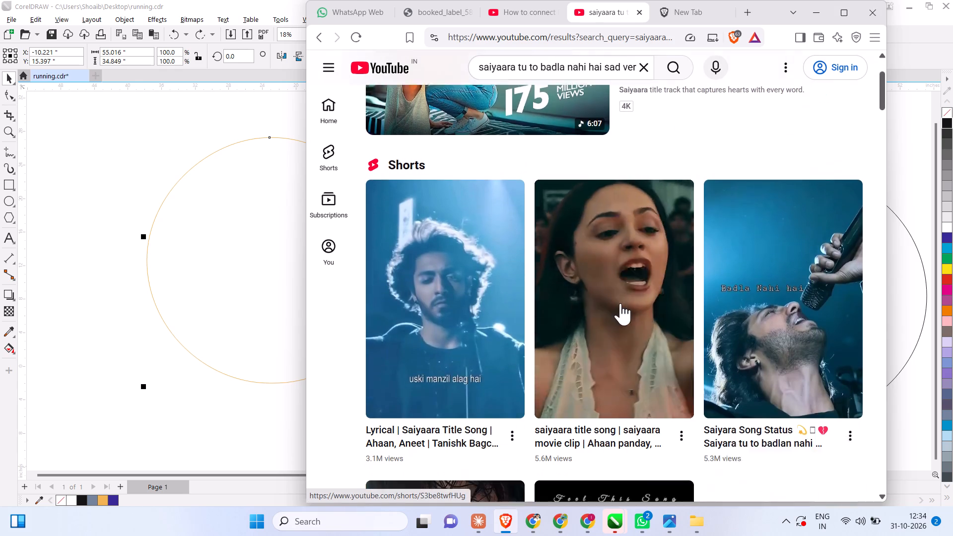
{"action": "scroll", "coordinate": [620, 303], "scroll_direction": "down", "scroll_amount": 20}
{"action": "scroll", "coordinate": [620, 303], "scroll_direction": "down", "scroll_amount": 7}
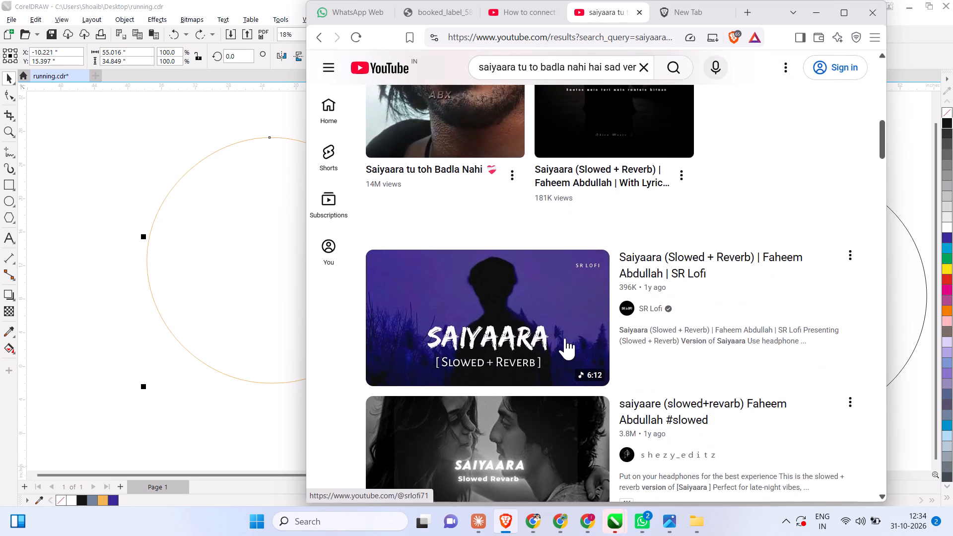
{"action": "left_click", "coordinate": [557, 325]}
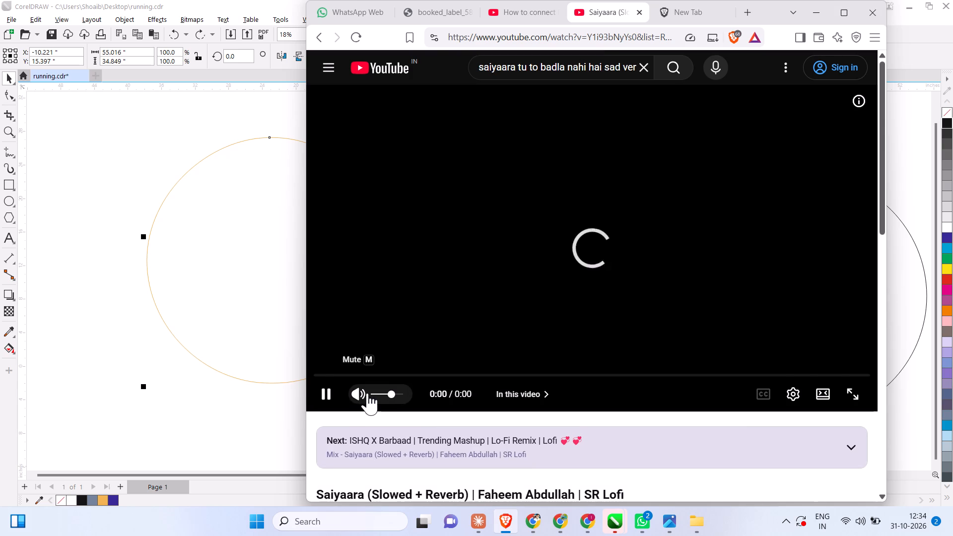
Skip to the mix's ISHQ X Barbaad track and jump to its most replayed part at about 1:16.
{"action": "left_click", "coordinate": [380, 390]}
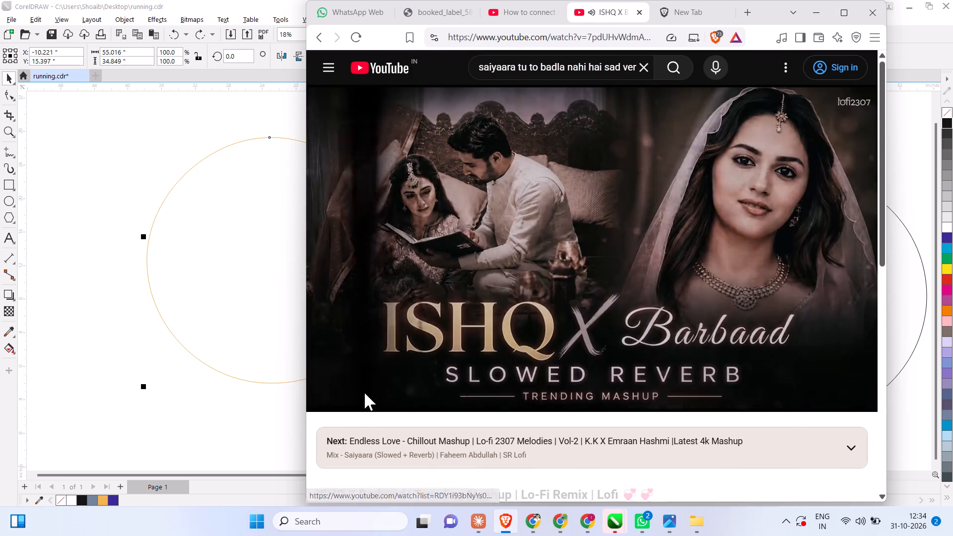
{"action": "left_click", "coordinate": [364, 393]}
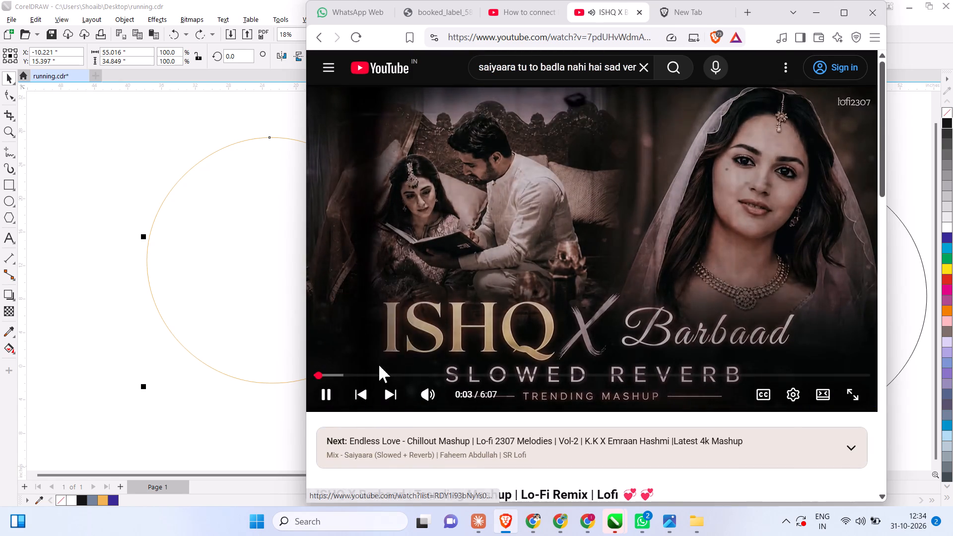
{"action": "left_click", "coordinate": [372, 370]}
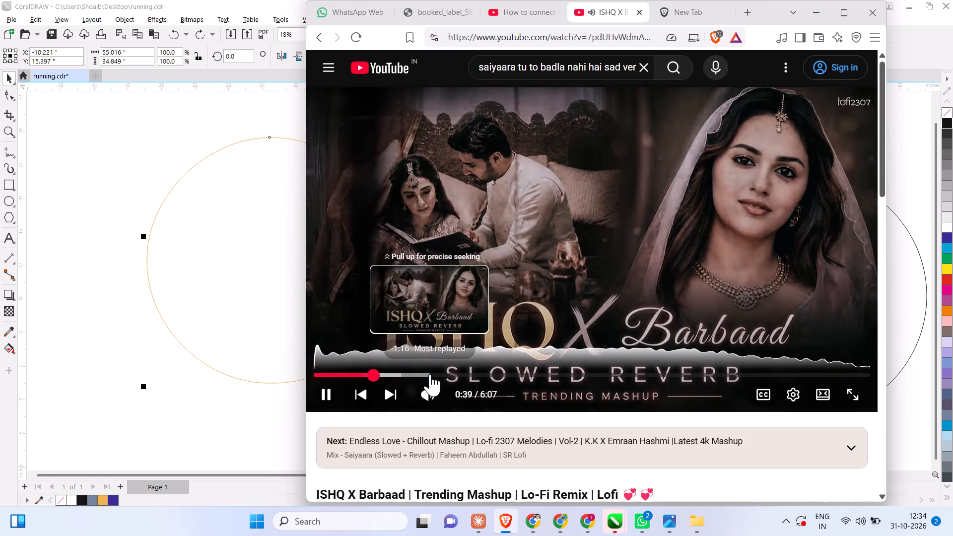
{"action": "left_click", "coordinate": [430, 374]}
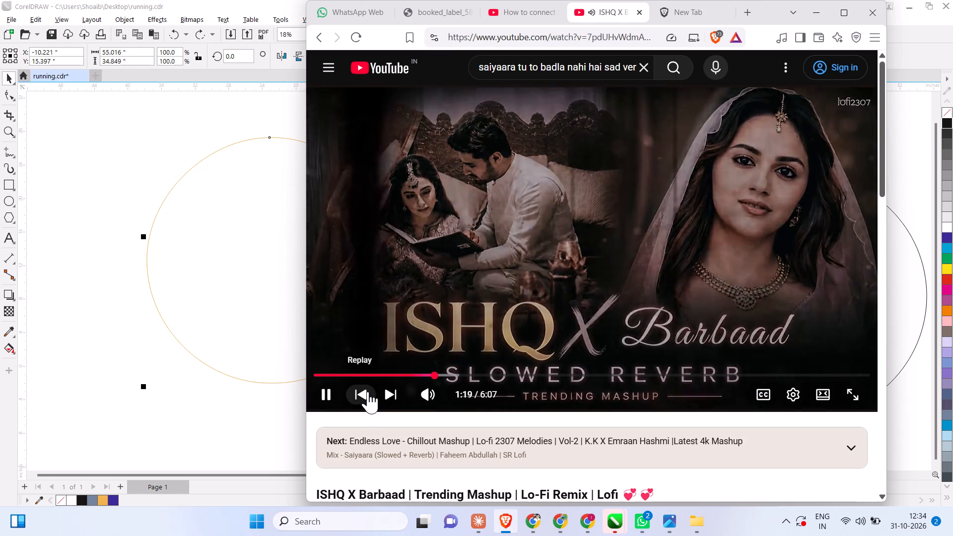
Switch the video's time display to remaining time and lower the playback volume.
{"action": "left_click", "coordinate": [470, 396]}
{"action": "left_click_drag", "start_coordinate": [470, 396], "coordinate": [516, 401]}
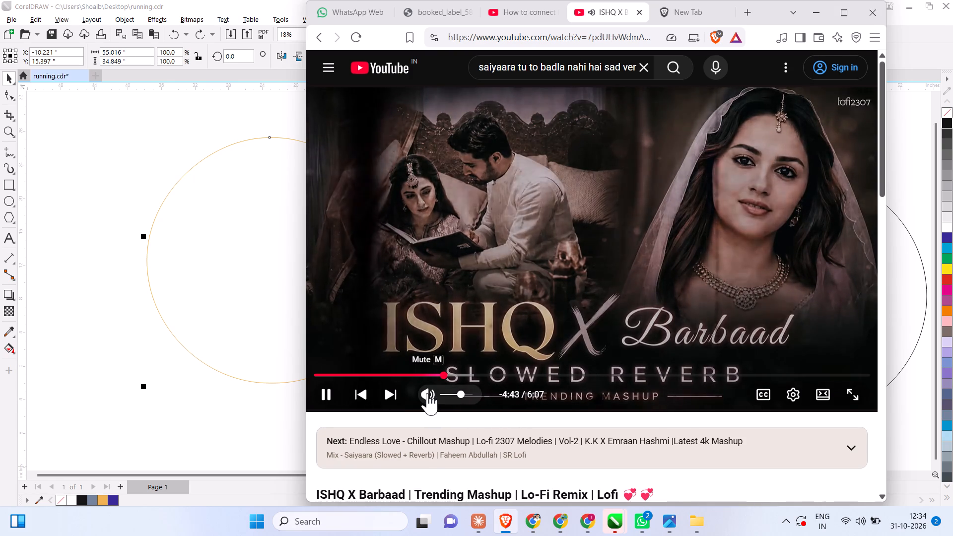
{"action": "scroll", "coordinate": [455, 394], "scroll_direction": "down", "scroll_amount": 8}
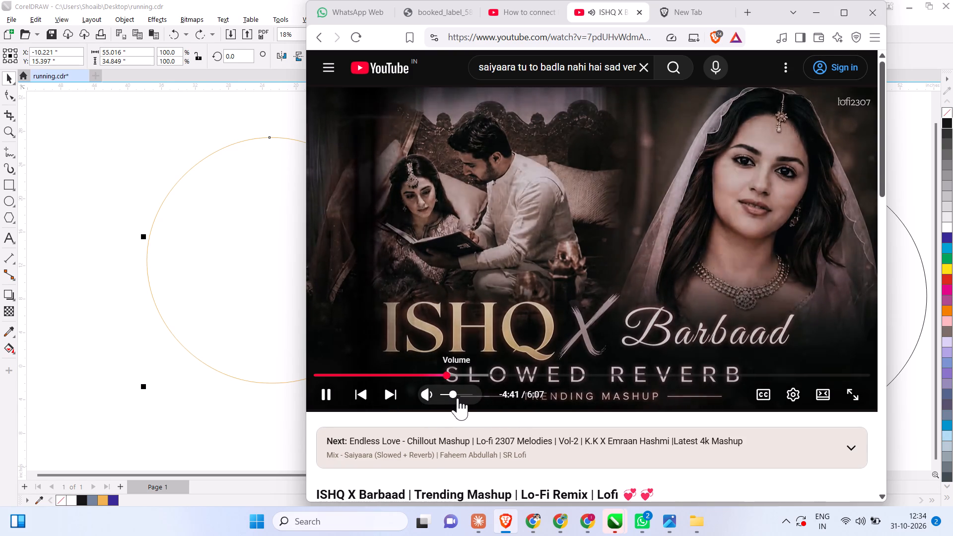
{"action": "scroll", "coordinate": [458, 398], "scroll_direction": "down", "scroll_amount": 2}
{"action": "scroll", "coordinate": [458, 398], "scroll_direction": "up", "scroll_amount": 2}
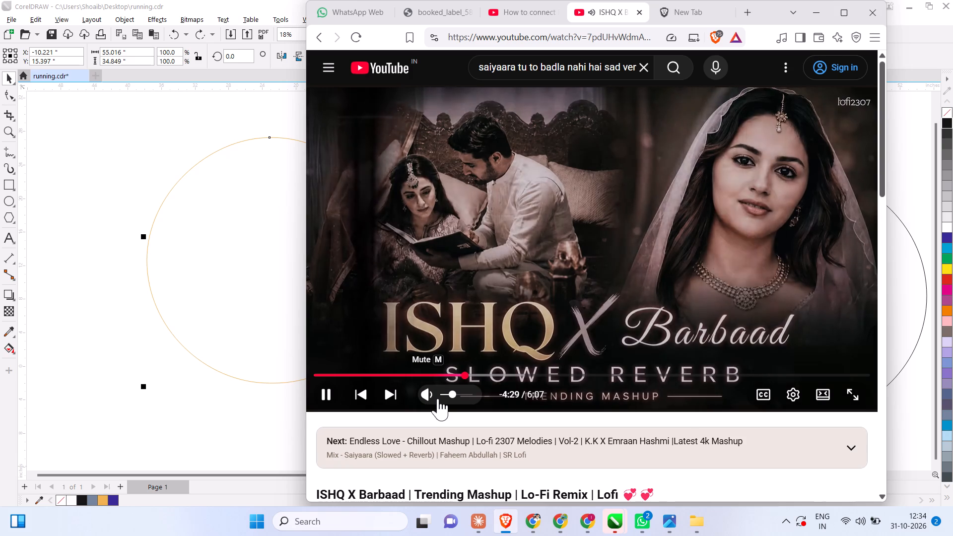
Return playback to the "Saiyaara (Slowed + Reverb)" video and switch back to CorelDRAW.
{"action": "left_click", "coordinate": [364, 396]}
{"action": "left_click", "coordinate": [364, 396]}
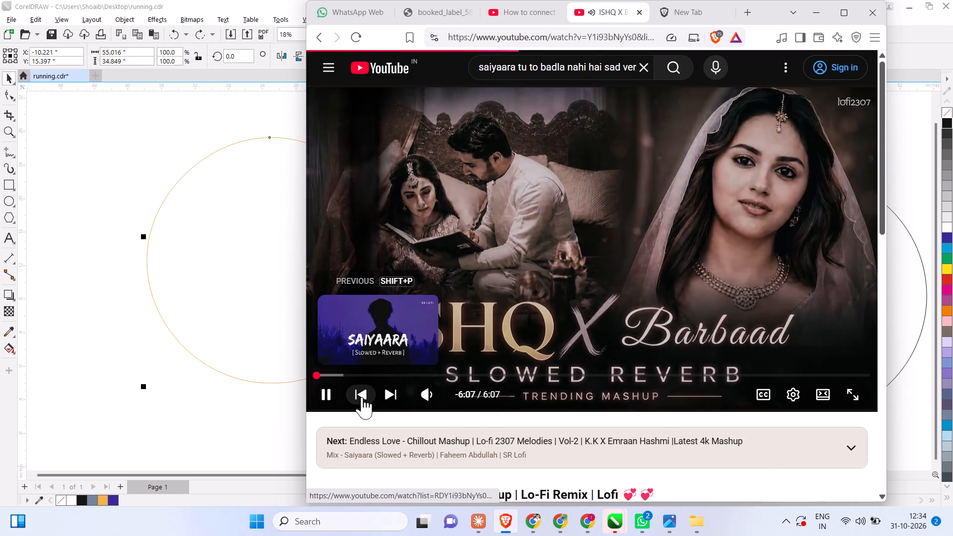
{"action": "left_click", "coordinate": [362, 397]}
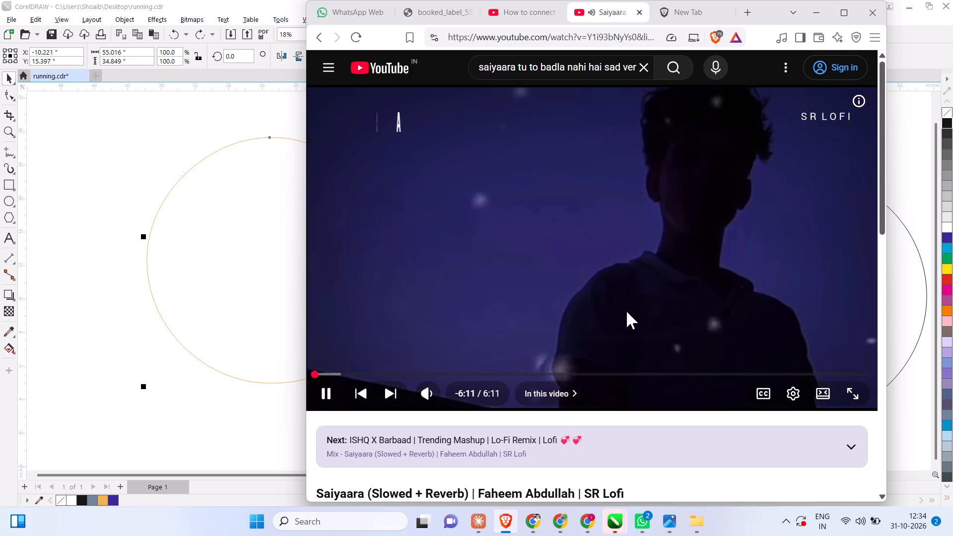
{"action": "scroll", "coordinate": [572, 356], "scroll_direction": "down", "scroll_amount": 2}
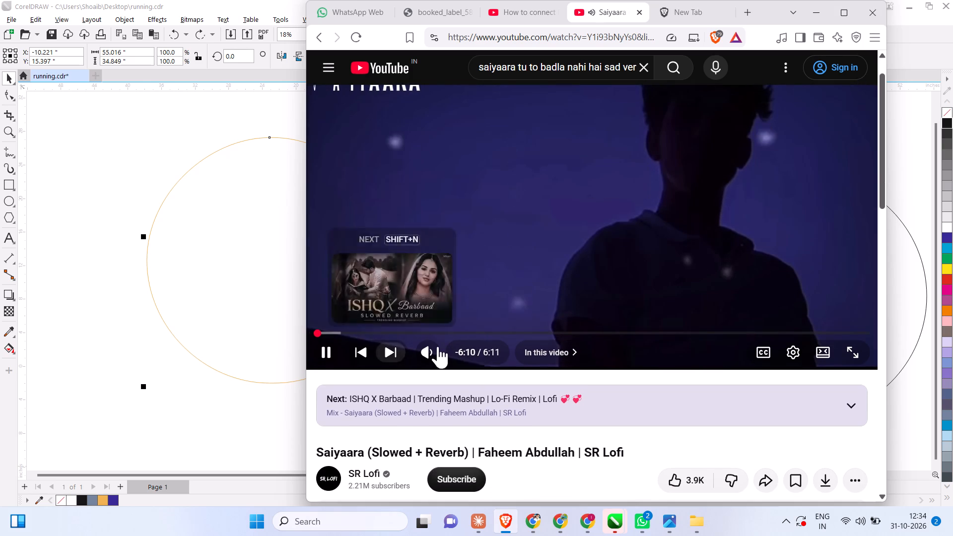
{"action": "scroll", "coordinate": [453, 354], "scroll_direction": "up", "scroll_amount": 2}
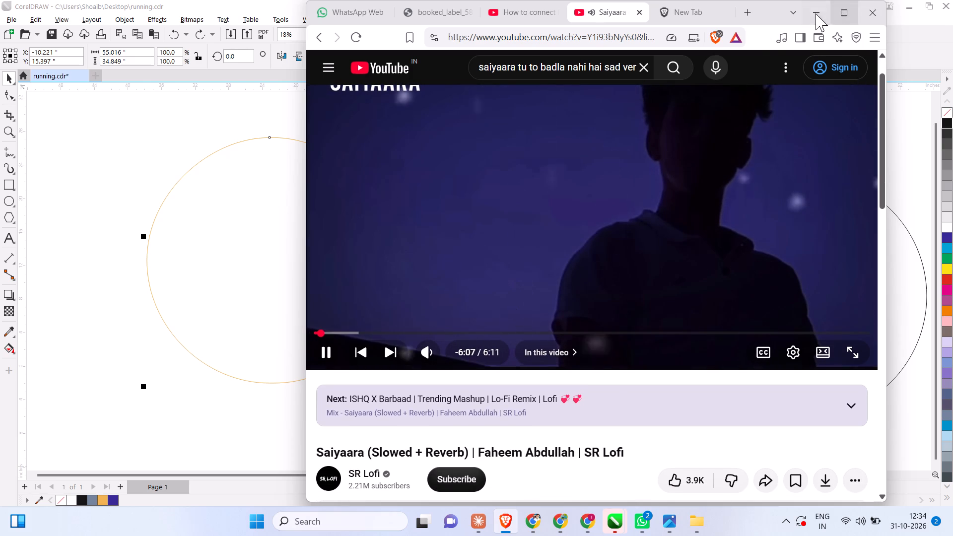
{"action": "left_click", "coordinate": [811, 16]}
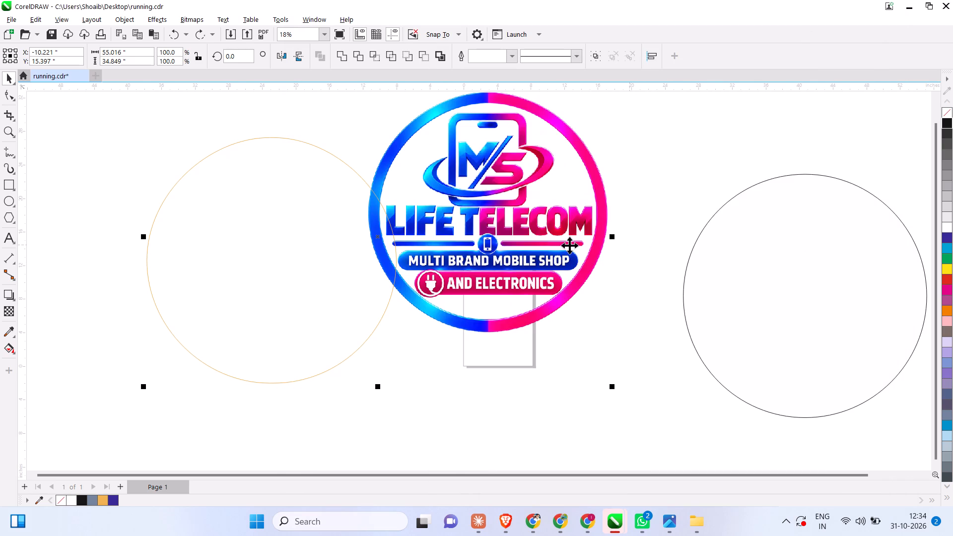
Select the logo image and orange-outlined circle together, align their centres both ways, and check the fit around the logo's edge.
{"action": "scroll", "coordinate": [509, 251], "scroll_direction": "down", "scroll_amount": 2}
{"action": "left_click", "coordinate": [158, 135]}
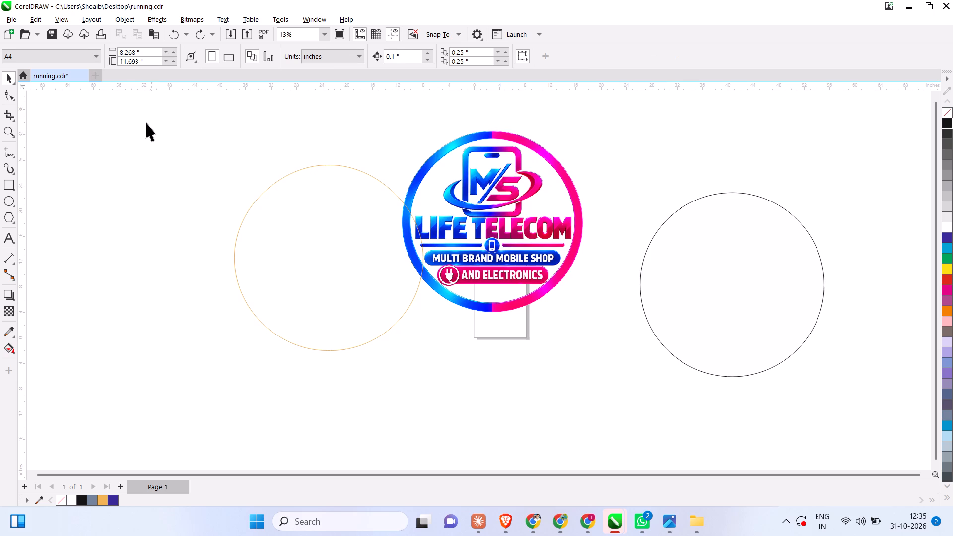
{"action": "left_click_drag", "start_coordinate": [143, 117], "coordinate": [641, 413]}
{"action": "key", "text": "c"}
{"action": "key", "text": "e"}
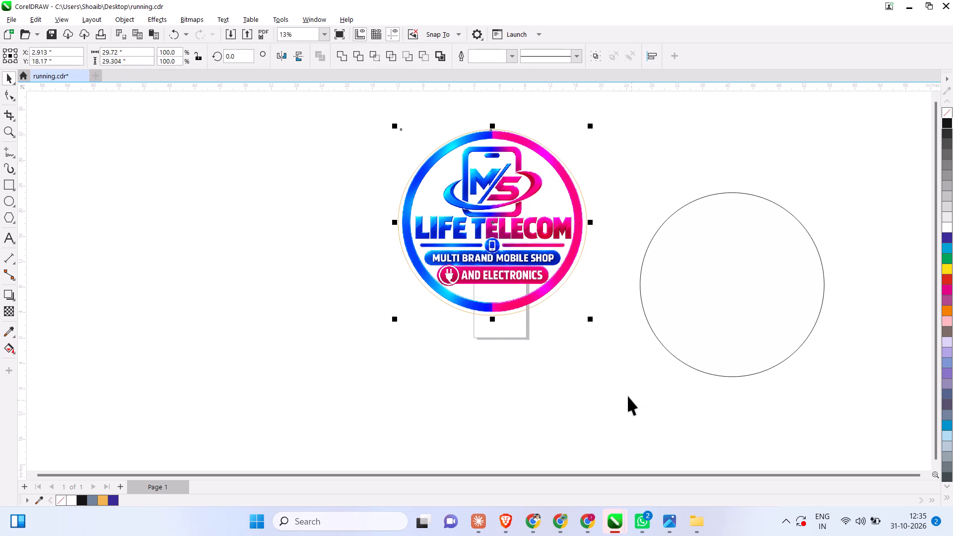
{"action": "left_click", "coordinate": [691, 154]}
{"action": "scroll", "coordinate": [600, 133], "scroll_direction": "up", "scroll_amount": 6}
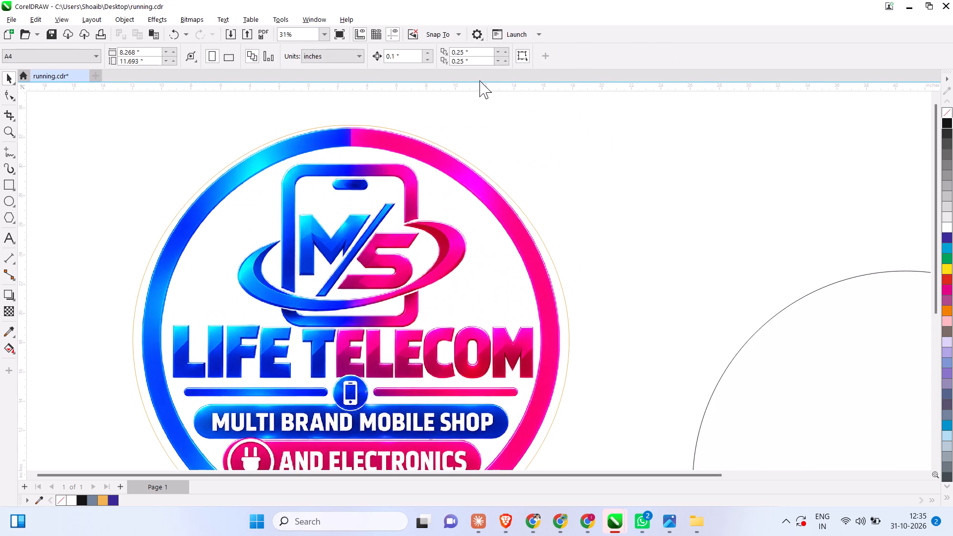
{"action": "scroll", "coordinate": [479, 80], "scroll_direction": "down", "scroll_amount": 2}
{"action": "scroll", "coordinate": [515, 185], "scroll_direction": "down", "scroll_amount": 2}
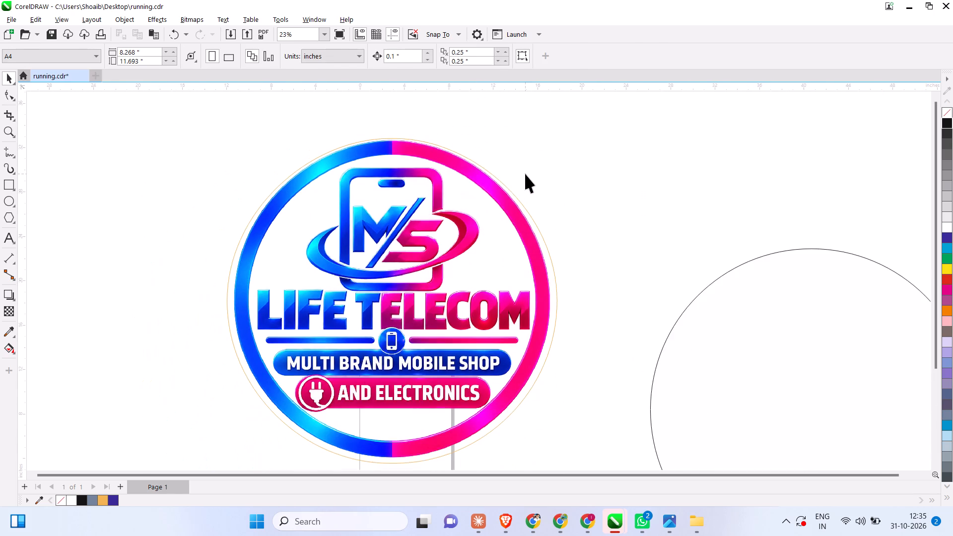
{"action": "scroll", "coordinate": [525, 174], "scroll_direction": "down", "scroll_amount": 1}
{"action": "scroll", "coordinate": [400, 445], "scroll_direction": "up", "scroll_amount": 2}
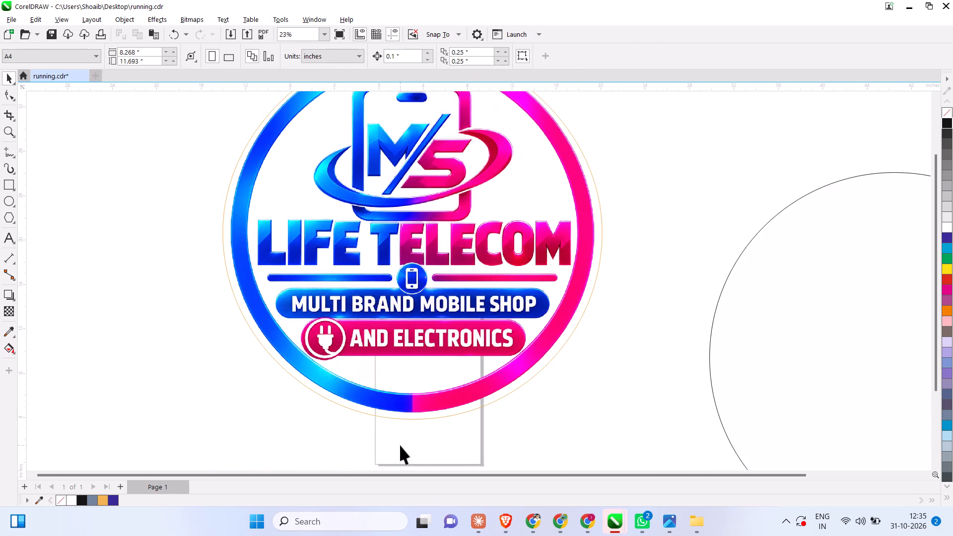
Undo the centring with the orange-outlined circle and the logo image's move, back to its place on the black-outlined circle.
{"action": "key", "text": "ctrl+z"}
{"action": "key", "text": "ctrl+z"}
{"action": "key", "text": "ctrl+z"}
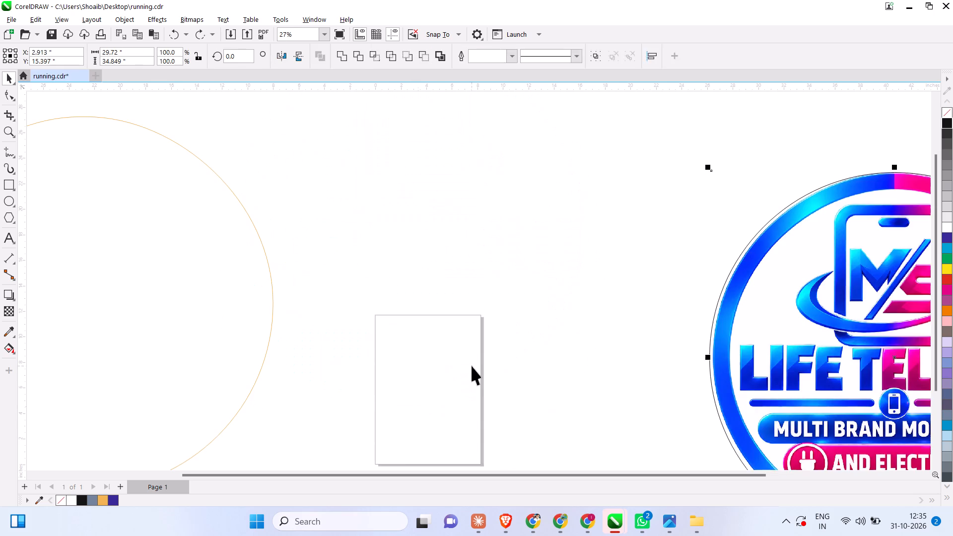
Undo the earlier edits back to the logo image standing apart, between the orange-outlined circle and the filled orange circle.
{"action": "key", "text": "ctrl+z"}
{"action": "key", "text": "ctrl+z"}
{"action": "key", "text": "ctrl+z"}
{"action": "key", "text": "ctrl+z"}
{"action": "key", "text": "ctrl+z"}
{"action": "key", "text": "ctrl+z"}
{"action": "key", "text": "ctrl+z"}
{"action": "key", "text": "ctrl+z"}
{"action": "key", "text": "ctrl+z"}
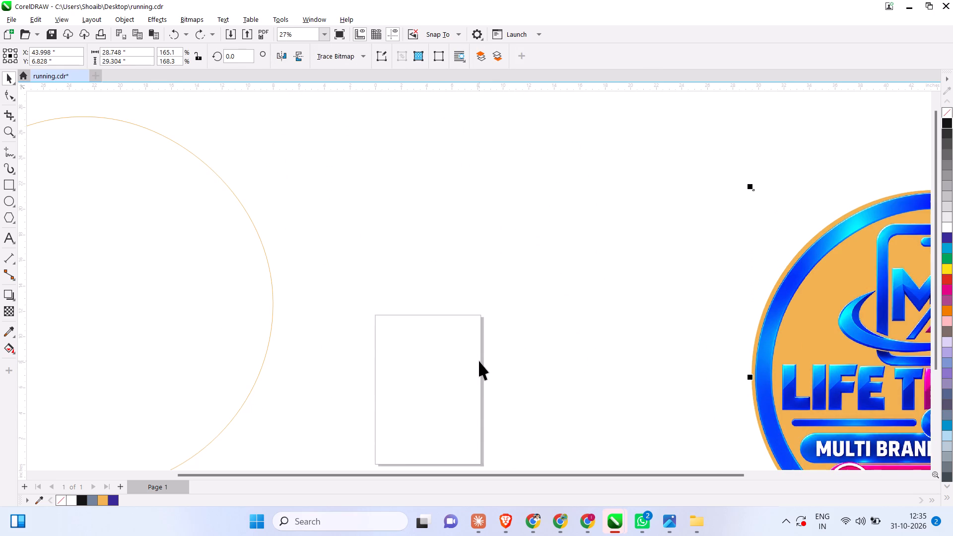
{"action": "key", "text": "ctrl+z"}
{"action": "key", "text": "ctrl+z"}
{"action": "key", "text": "ctrl+z"}
{"action": "key", "text": "ctrl+z"}
{"action": "key", "text": "ctrl+z"}
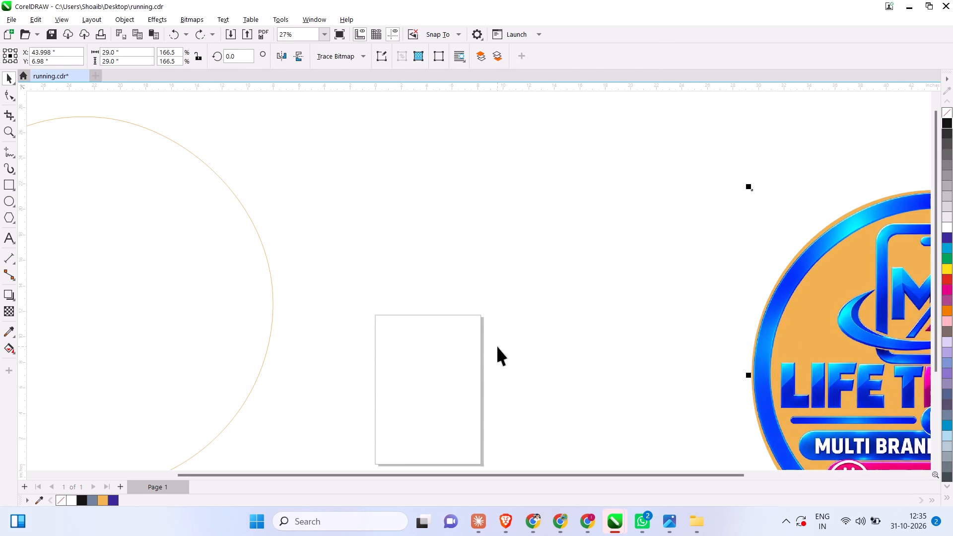
{"action": "key", "text": "ctrl+z"}
{"action": "key", "text": "ctrl+z"}
{"action": "key", "text": "ctrl+z"}
{"action": "key", "text": "ctrl+z"}
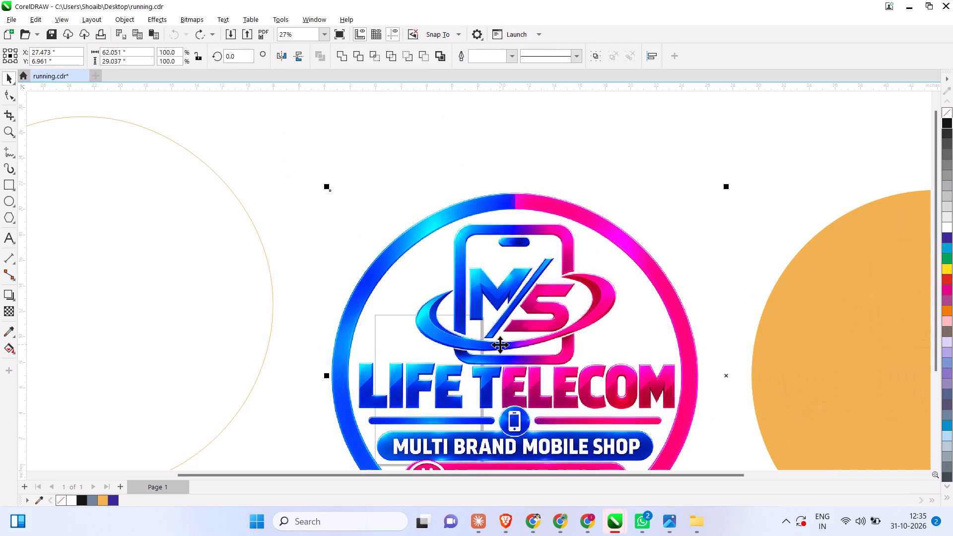
{"action": "left_click", "coordinate": [325, 119]}
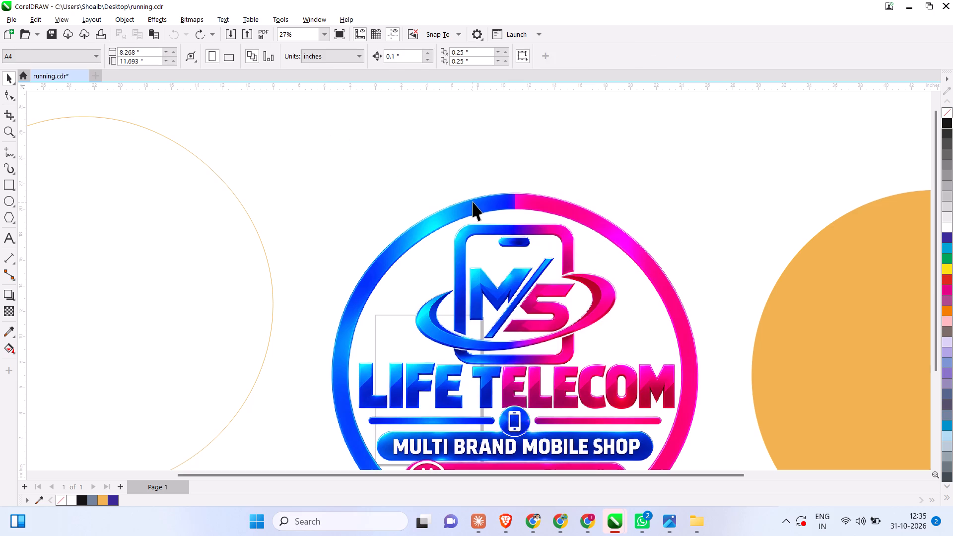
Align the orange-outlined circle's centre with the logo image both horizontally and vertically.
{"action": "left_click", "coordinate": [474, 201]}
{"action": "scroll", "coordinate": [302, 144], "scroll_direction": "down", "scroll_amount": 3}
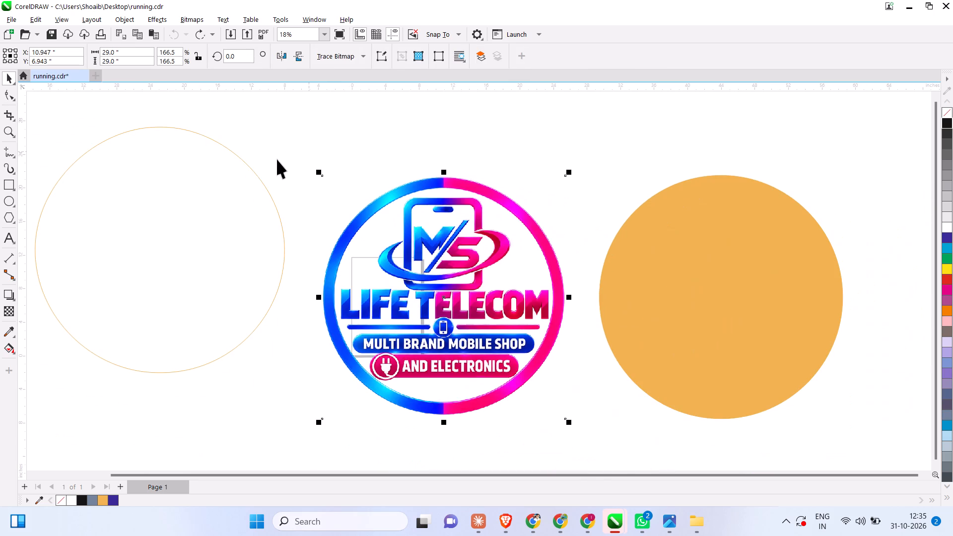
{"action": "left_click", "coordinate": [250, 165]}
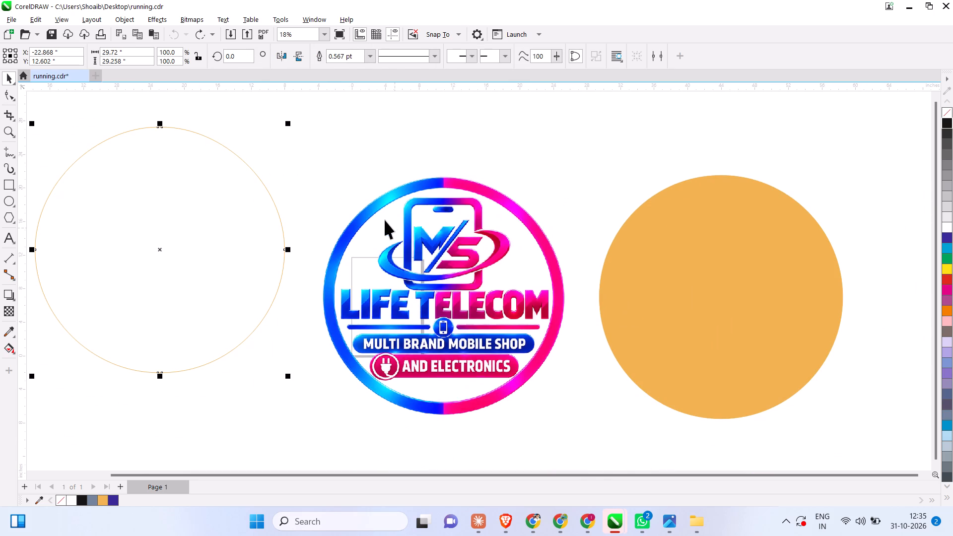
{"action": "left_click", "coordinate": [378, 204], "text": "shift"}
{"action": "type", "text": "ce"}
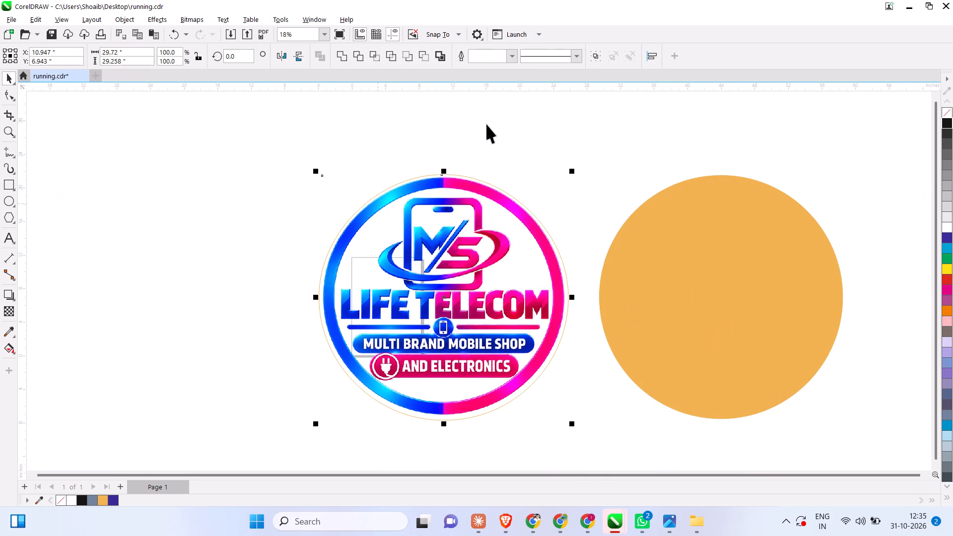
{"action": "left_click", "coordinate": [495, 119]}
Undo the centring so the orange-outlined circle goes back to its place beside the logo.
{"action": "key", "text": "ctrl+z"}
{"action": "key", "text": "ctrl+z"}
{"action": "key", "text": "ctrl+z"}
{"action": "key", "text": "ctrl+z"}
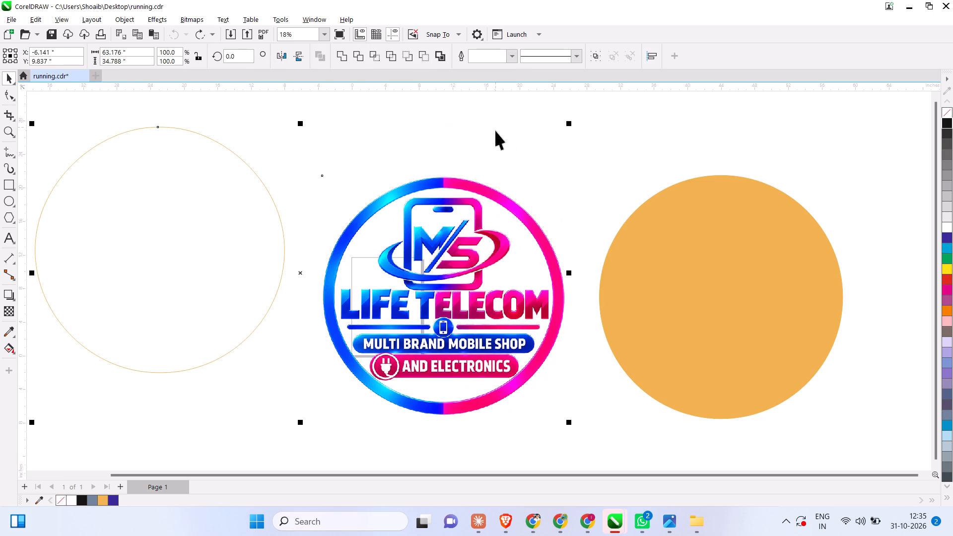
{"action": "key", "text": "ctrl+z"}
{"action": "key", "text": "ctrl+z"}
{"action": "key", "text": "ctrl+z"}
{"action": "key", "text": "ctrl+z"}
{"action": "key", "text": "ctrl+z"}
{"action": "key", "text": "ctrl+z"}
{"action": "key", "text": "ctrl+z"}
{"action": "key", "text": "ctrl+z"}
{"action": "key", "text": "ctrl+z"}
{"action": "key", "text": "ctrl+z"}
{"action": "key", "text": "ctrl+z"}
Set the logo image's width to 29.72 inches, copied from the orange-outlined circle's width.
{"action": "left_click", "coordinate": [401, 161]}
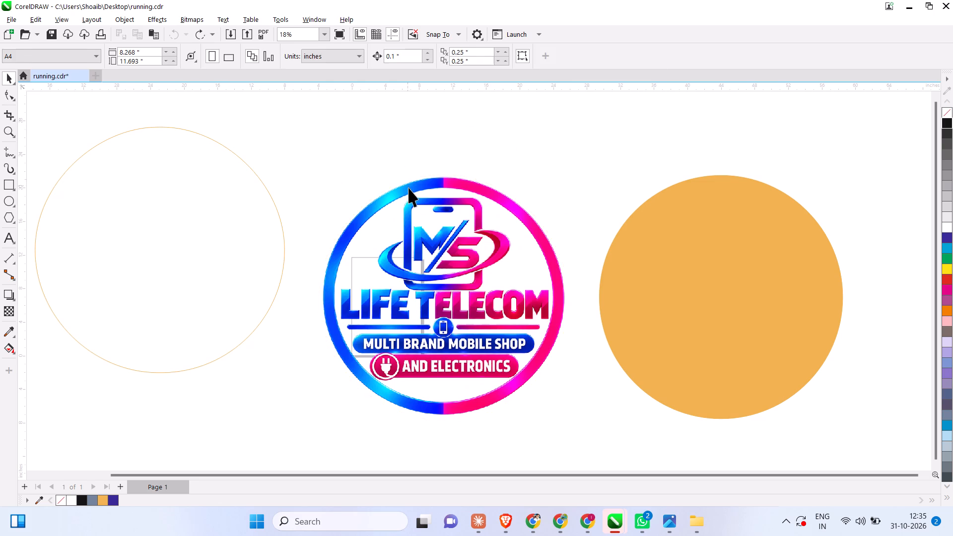
{"action": "left_click", "coordinate": [408, 188]}
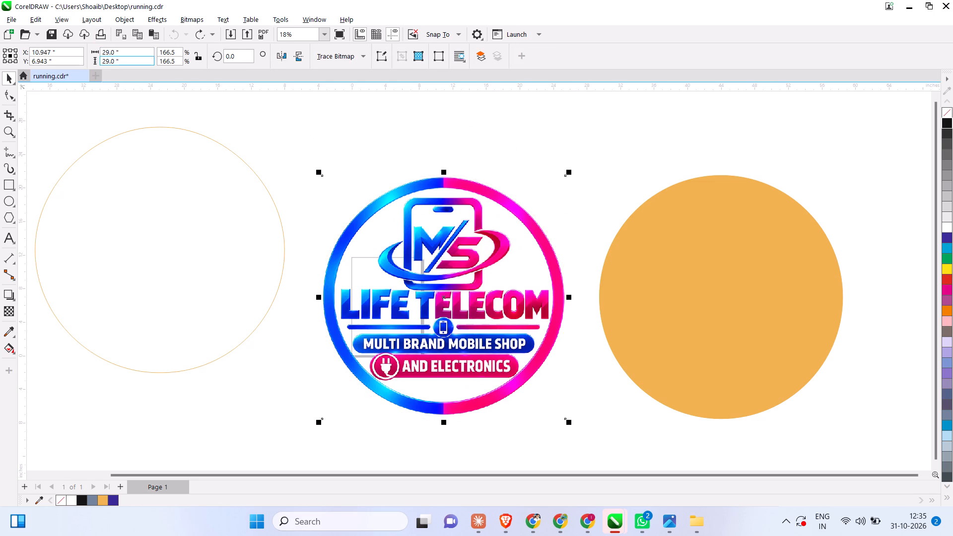
{"action": "left_click", "coordinate": [207, 119]}
{"action": "left_click", "coordinate": [217, 142]}
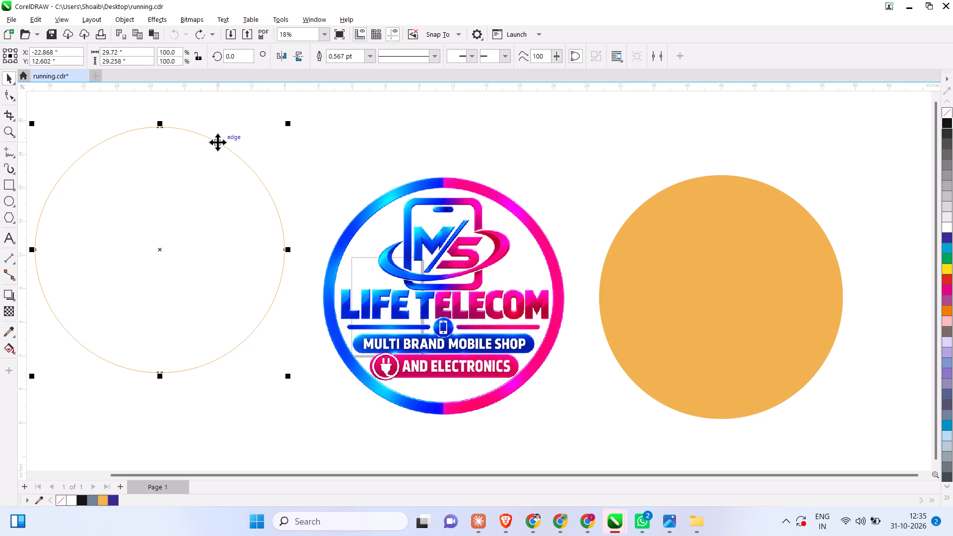
{"action": "left_click_drag", "start_coordinate": [138, 50], "coordinate": [42, 23]}
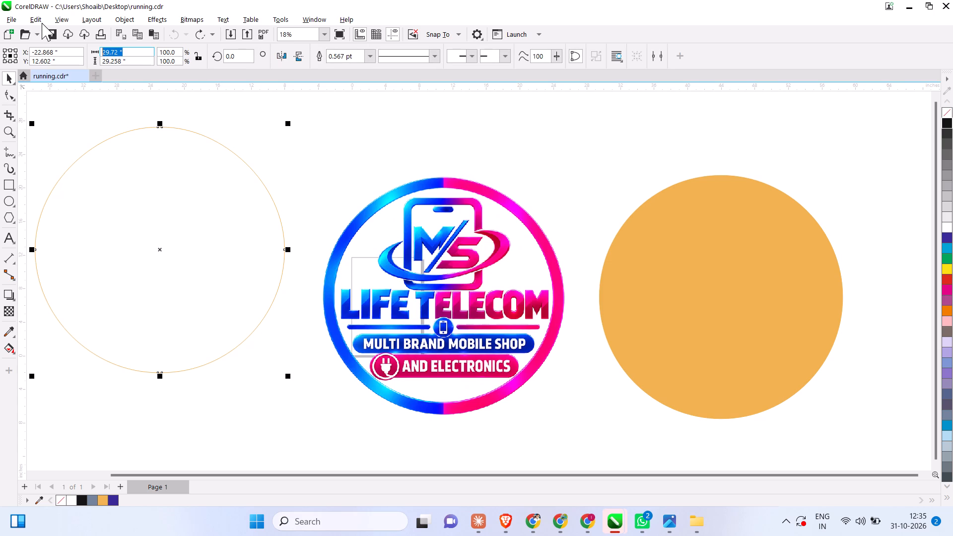
{"action": "key", "text": "ctrl+c"}
{"action": "left_click", "coordinate": [408, 284]}
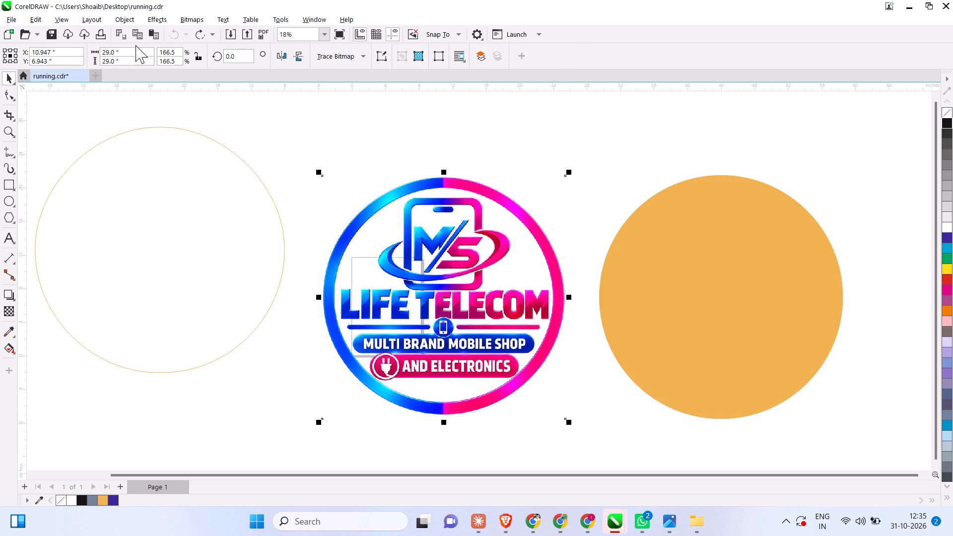
{"action": "left_click_drag", "start_coordinate": [130, 50], "coordinate": [8, 36]}
{"action": "key", "text": "ctrl+v"}
{"action": "key", "text": "Return"}
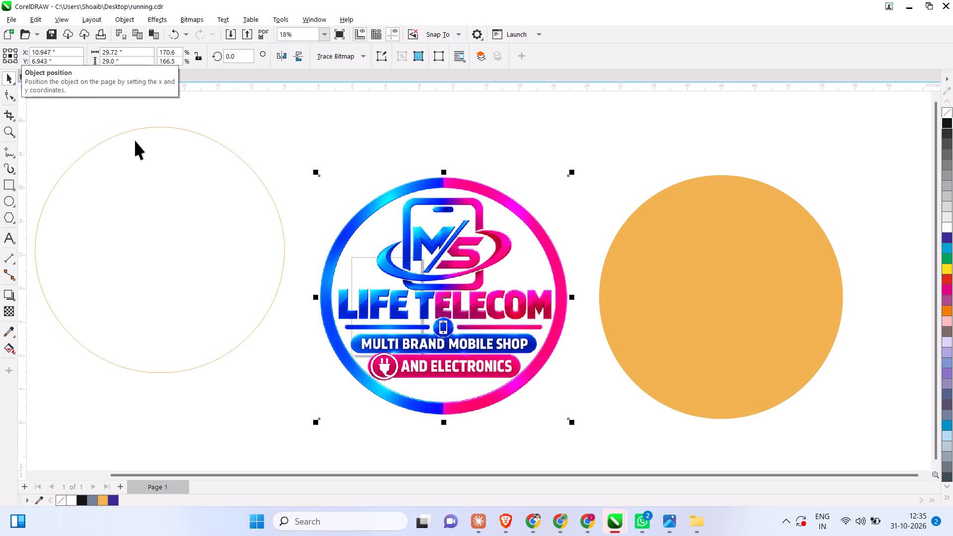
Set the logo image's height to 29.258 inches, copied from the orange-outlined circle's height.
{"action": "left_click", "coordinate": [125, 132]}
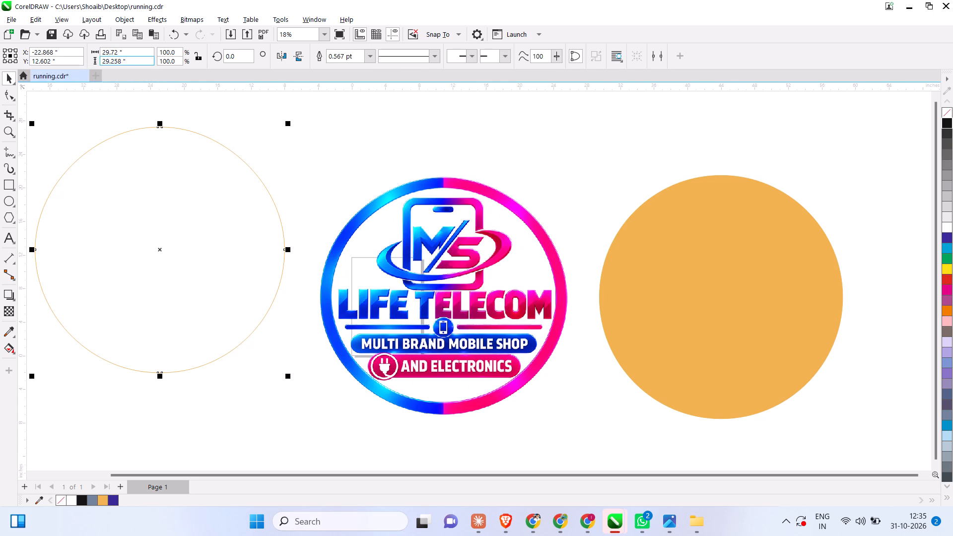
{"action": "left_click_drag", "start_coordinate": [129, 61], "coordinate": [58, 59]}
{"action": "key", "text": "ctrl+c"}
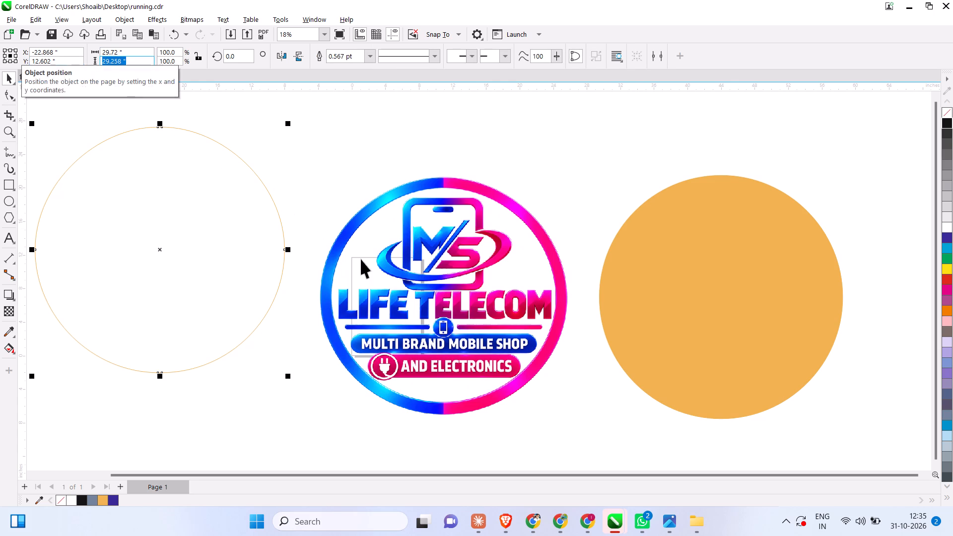
{"action": "left_click", "coordinate": [352, 236]}
{"action": "left_click_drag", "start_coordinate": [138, 61], "coordinate": [12, 60]}
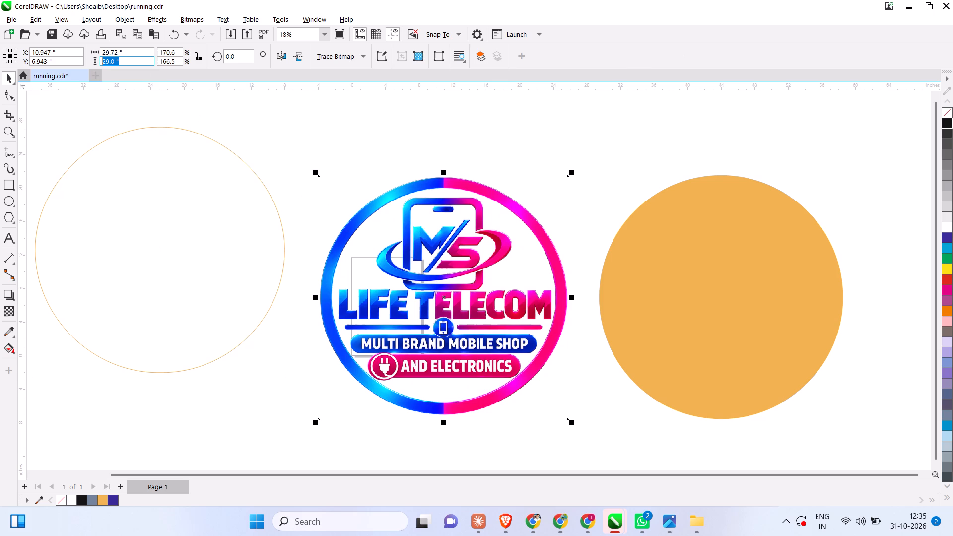
{"action": "left_click_drag", "start_coordinate": [12, 60], "coordinate": [7, 60]}
{"action": "key", "text": "ctrl+v"}
{"action": "key", "text": "Return"}
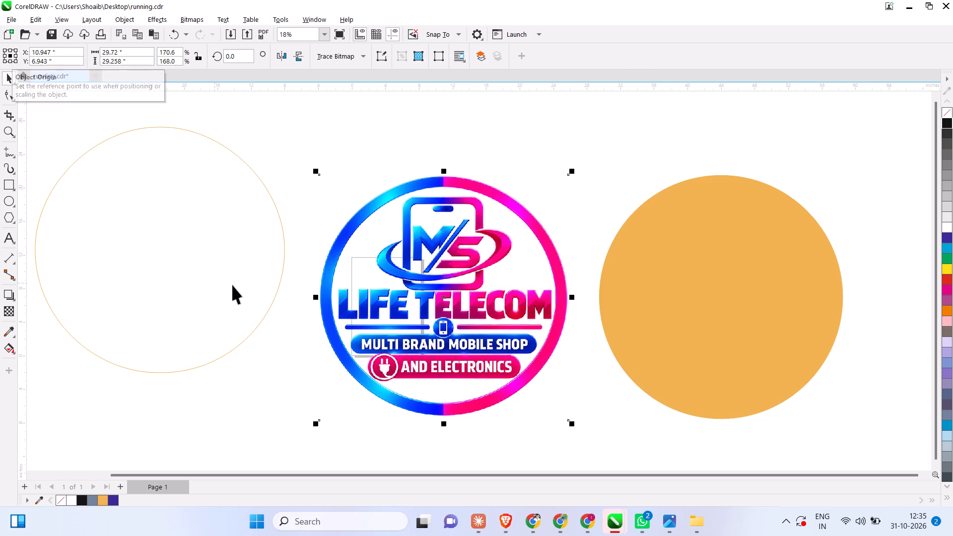
Align the logo image's centre both ways with the orange-outlined circle and check the gap at the ring's bottom edge.
{"action": "left_click", "coordinate": [256, 328], "text": "shift"}
{"action": "type", "text": "ce"}
{"action": "left_click", "coordinate": [397, 303]}
{"action": "scroll", "coordinate": [167, 281], "scroll_direction": "up", "scroll_amount": 1}
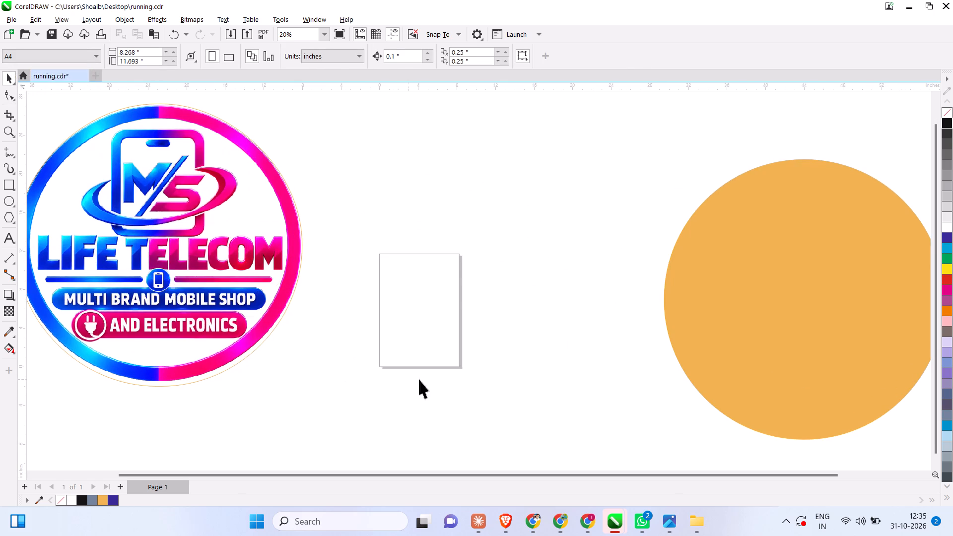
{"action": "scroll", "coordinate": [425, 378], "scroll_direction": "down", "scroll_amount": 3}
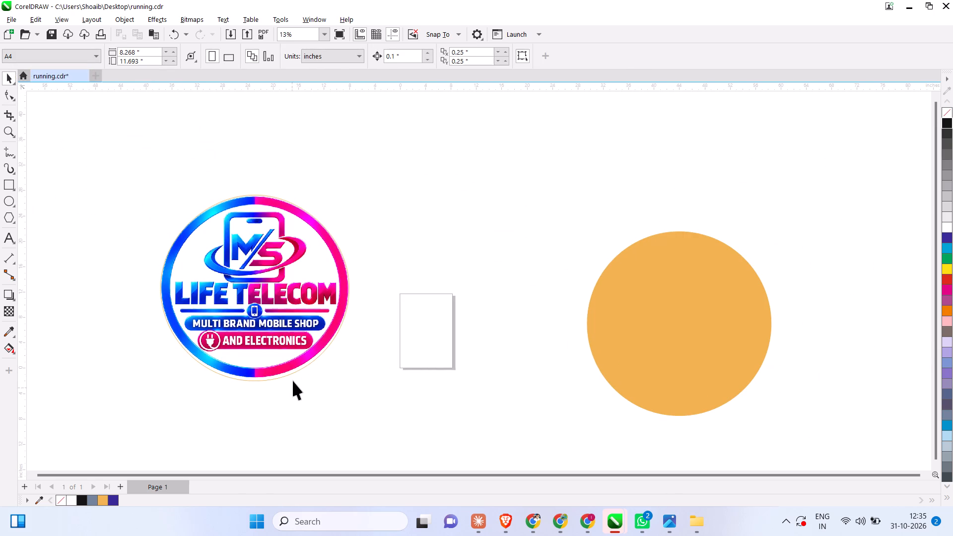
{"action": "scroll", "coordinate": [257, 378], "scroll_direction": "up", "scroll_amount": 14}
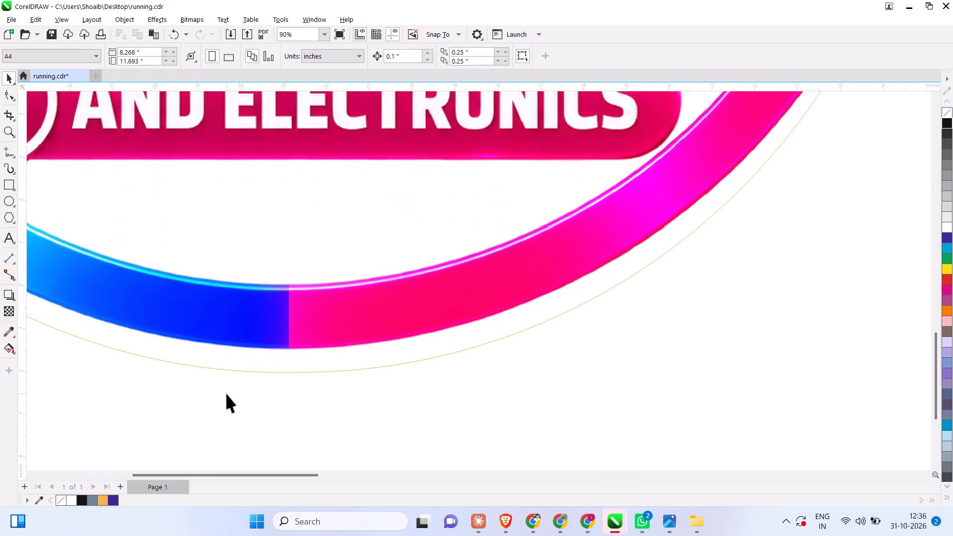
{"action": "scroll", "coordinate": [246, 369], "scroll_direction": "up", "scroll_amount": 6}
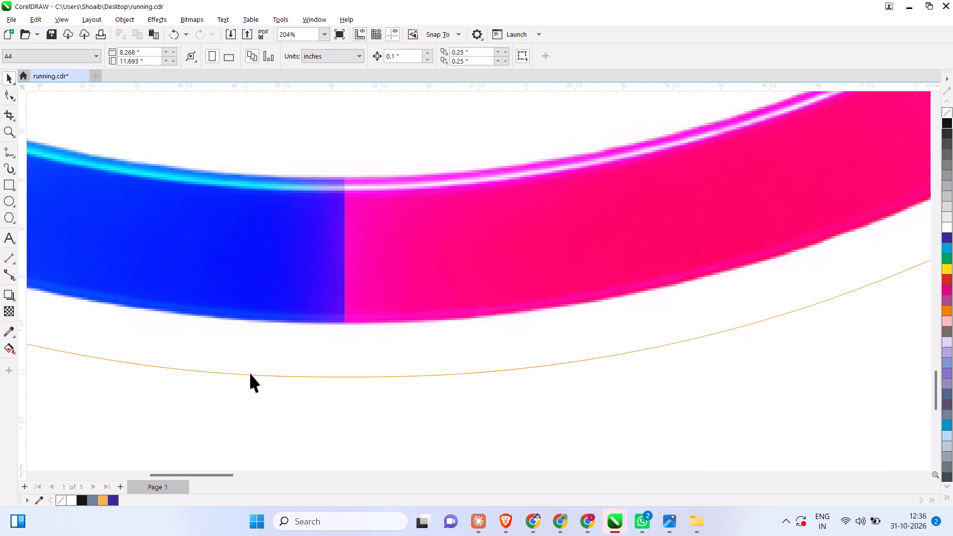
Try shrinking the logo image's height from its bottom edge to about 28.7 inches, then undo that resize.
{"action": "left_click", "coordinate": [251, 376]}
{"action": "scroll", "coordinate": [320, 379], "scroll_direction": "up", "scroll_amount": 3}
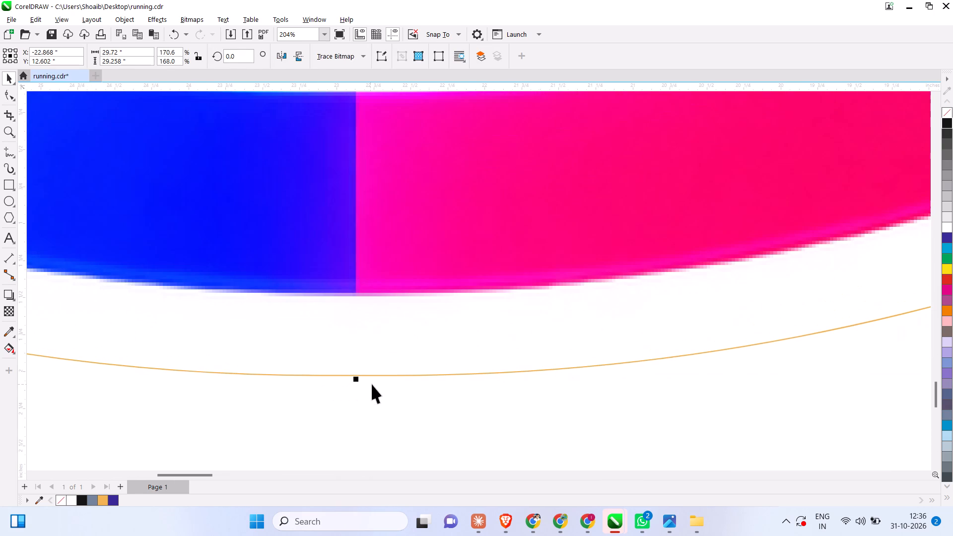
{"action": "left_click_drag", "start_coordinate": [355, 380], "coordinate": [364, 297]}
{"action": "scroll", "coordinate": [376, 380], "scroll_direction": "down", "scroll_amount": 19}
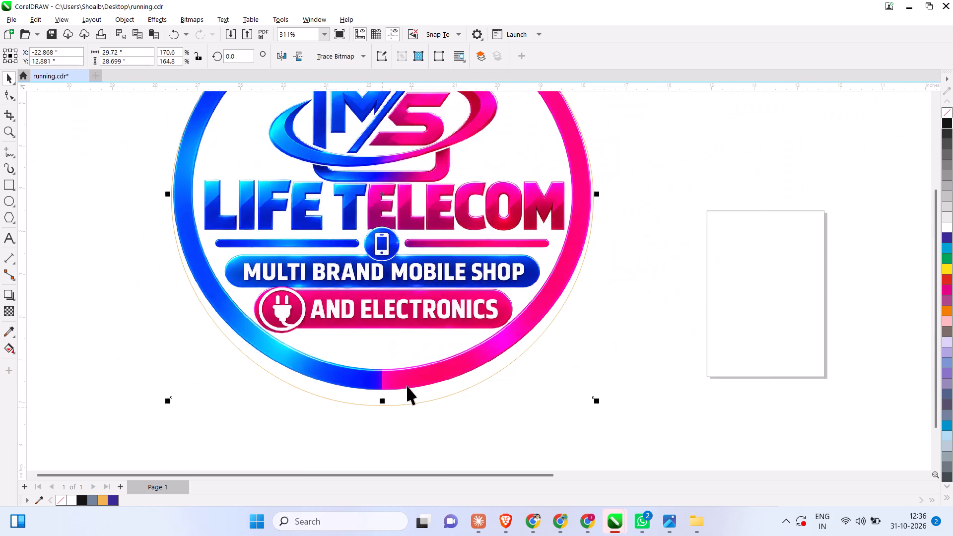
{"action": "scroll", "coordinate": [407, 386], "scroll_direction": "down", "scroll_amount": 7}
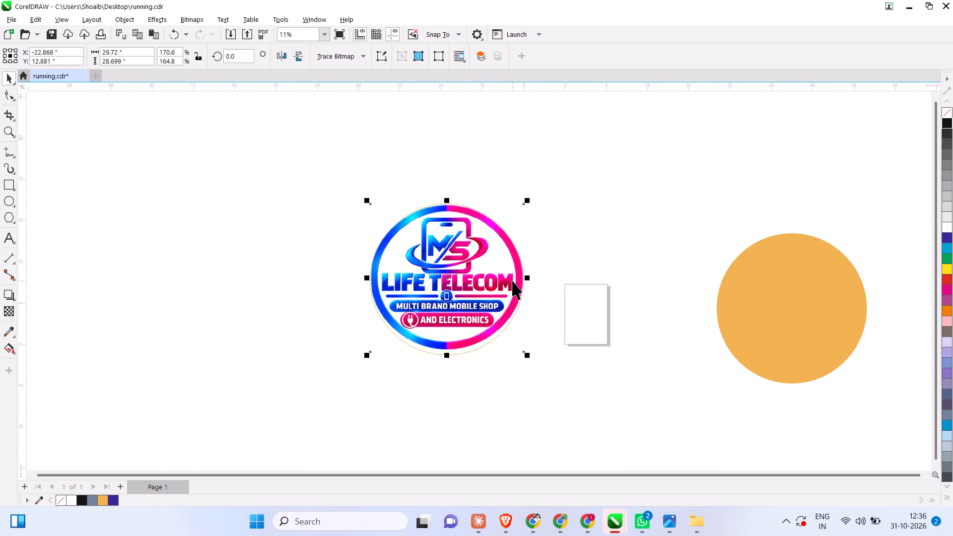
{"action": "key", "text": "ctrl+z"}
Shrink the orange-outlined circle's height from the bottom to about 28.7 inches, bringing its lower edge to the logo ring.
{"action": "left_click", "coordinate": [626, 150]}
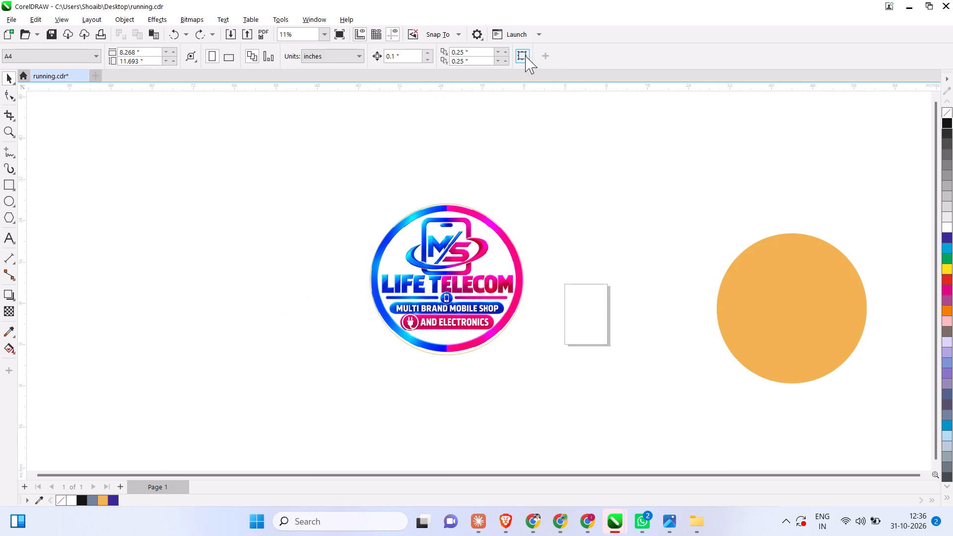
{"action": "left_click", "coordinate": [525, 56]}
{"action": "scroll", "coordinate": [400, 389], "scroll_direction": "up", "scroll_amount": 6}
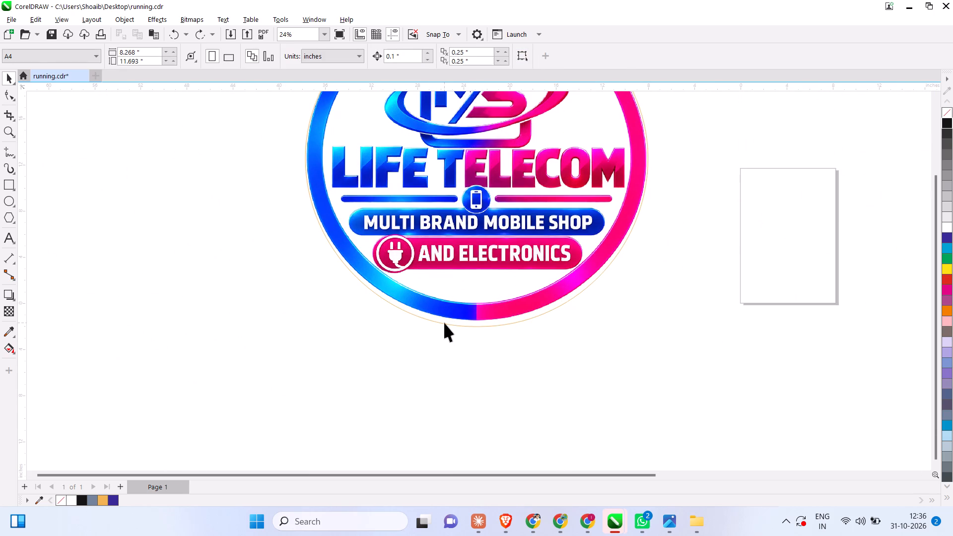
{"action": "left_click_drag", "start_coordinate": [444, 323], "coordinate": [396, 351]}
{"action": "key", "text": "ctrl+z"}
{"action": "scroll", "coordinate": [472, 338], "scroll_direction": "up", "scroll_amount": 6}
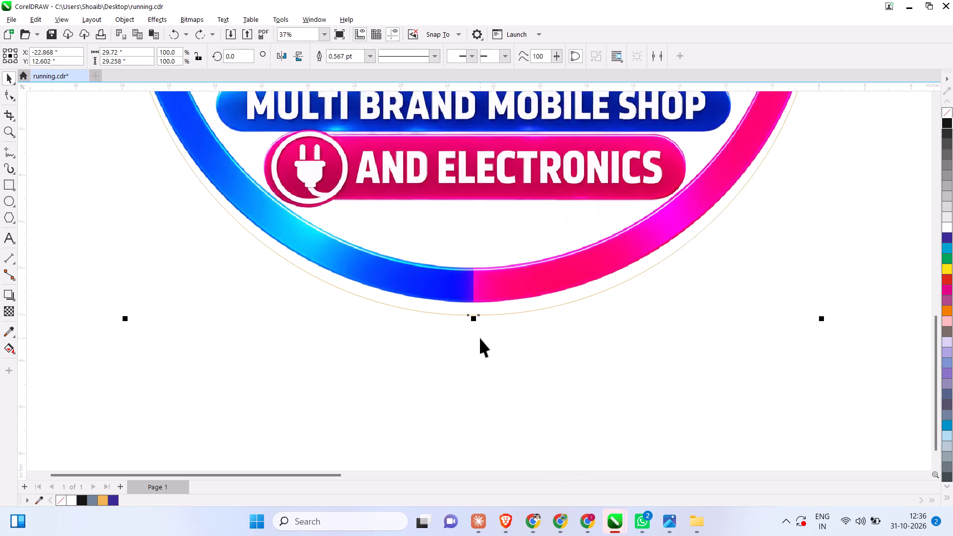
{"action": "scroll", "coordinate": [479, 333], "scroll_direction": "up", "scroll_amount": 3}
{"action": "left_click_drag", "start_coordinate": [469, 304], "coordinate": [478, 287]}
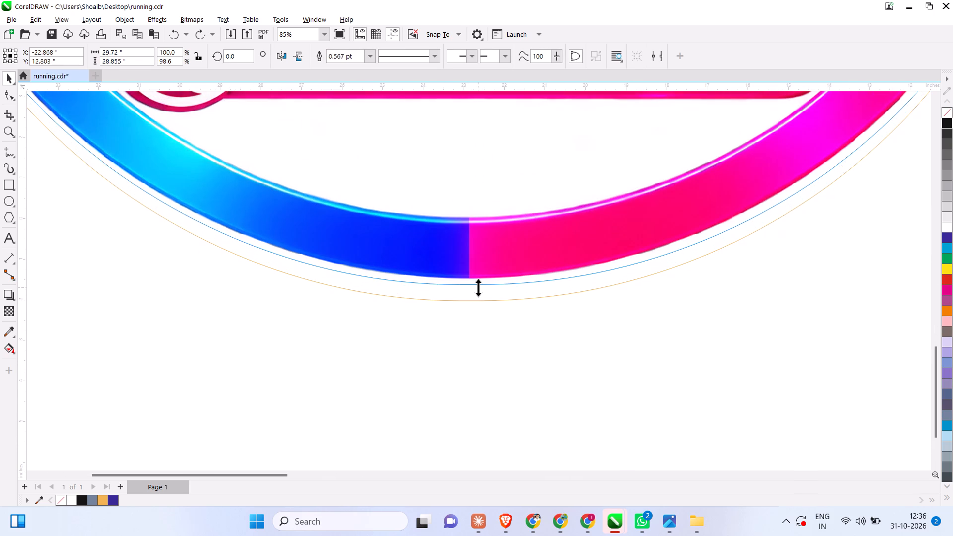
{"action": "left_click_drag", "start_coordinate": [478, 287], "coordinate": [476, 281]}
{"action": "left_click", "coordinate": [476, 281]}
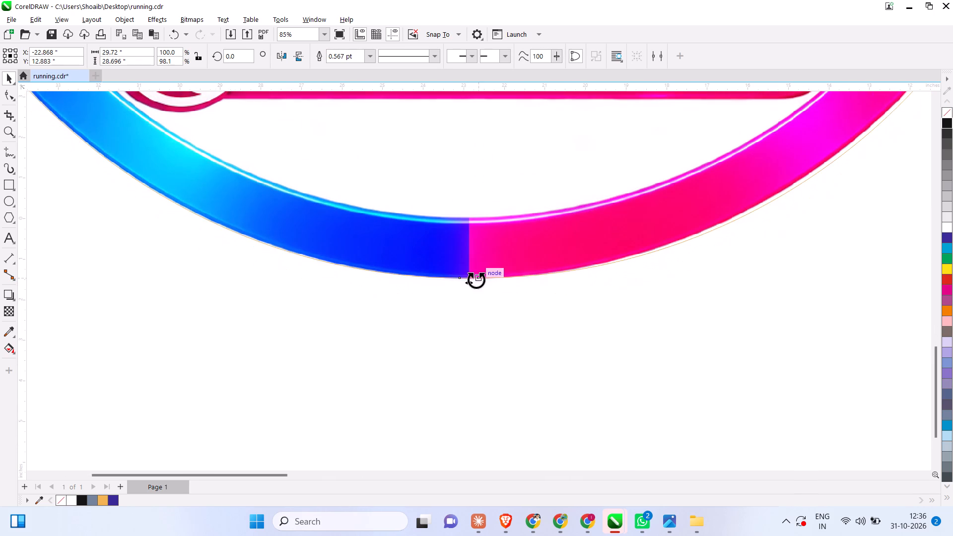
{"action": "scroll", "coordinate": [479, 325], "scroll_direction": "down", "scroll_amount": 12}
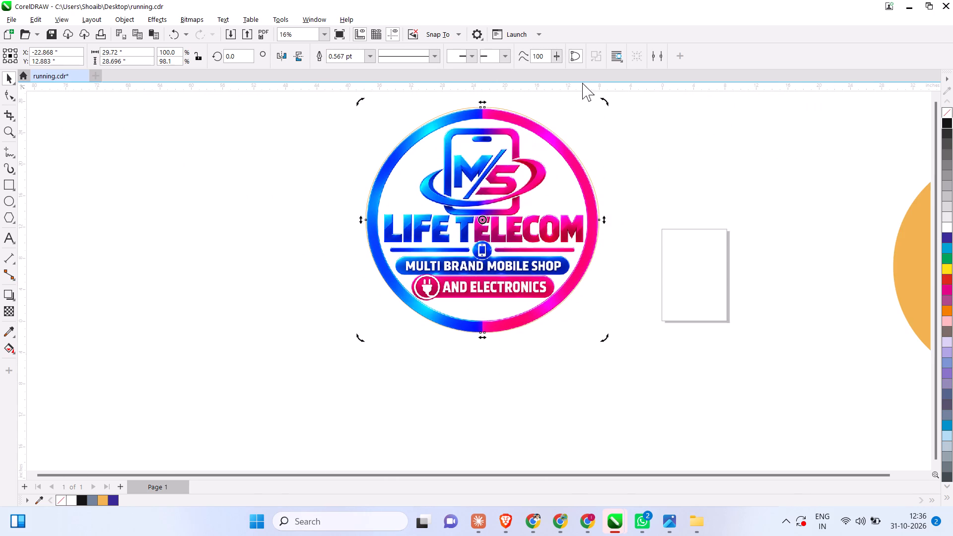
{"action": "scroll", "coordinate": [504, 92], "scroll_direction": "up", "scroll_amount": 8}
{"action": "left_click", "coordinate": [754, 237]}
{"action": "scroll", "coordinate": [717, 312], "scroll_direction": "down", "scroll_amount": 8}
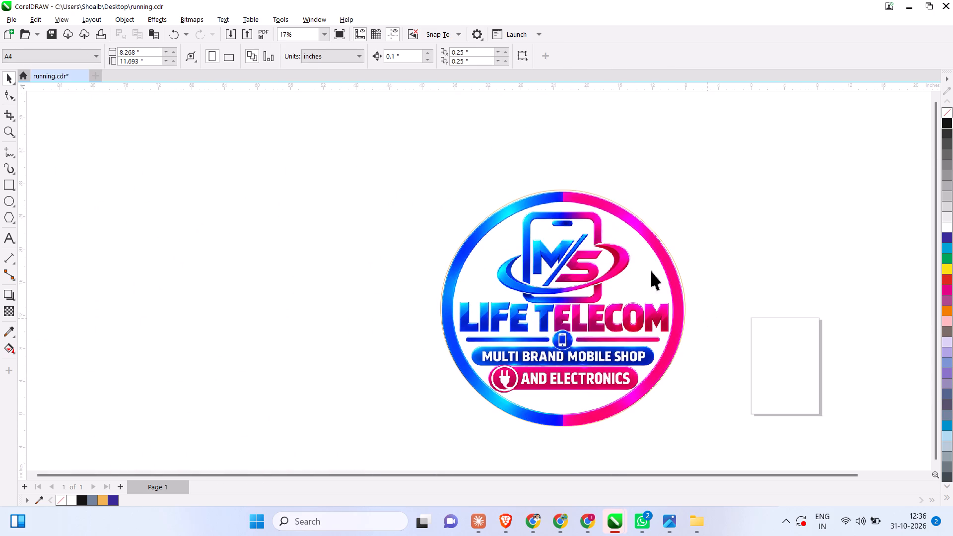
Shrink the orange-outlined circle's height from the top to about 28.5 inches, bringing its upper edge to the logo ring.
{"action": "scroll", "coordinate": [564, 176], "scroll_direction": "up", "scroll_amount": 8}
{"action": "scroll", "coordinate": [523, 192], "scroll_direction": "up", "scroll_amount": 8}
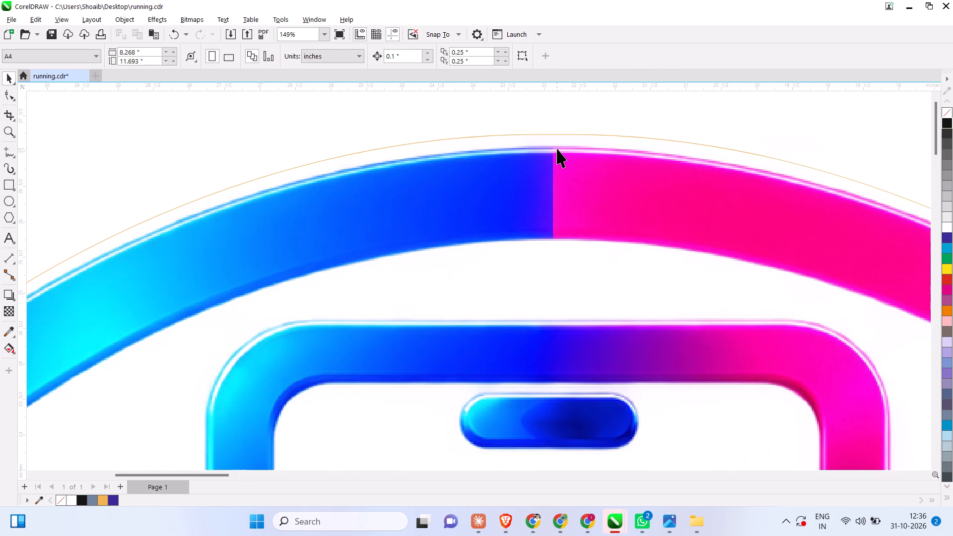
{"action": "left_click", "coordinate": [556, 135]}
{"action": "scroll", "coordinate": [430, 230], "scroll_direction": "down", "scroll_amount": 8}
{"action": "scroll", "coordinate": [436, 185], "scroll_direction": "up", "scroll_amount": 8}
{"action": "scroll", "coordinate": [495, 252], "scroll_direction": "up", "scroll_amount": 8}
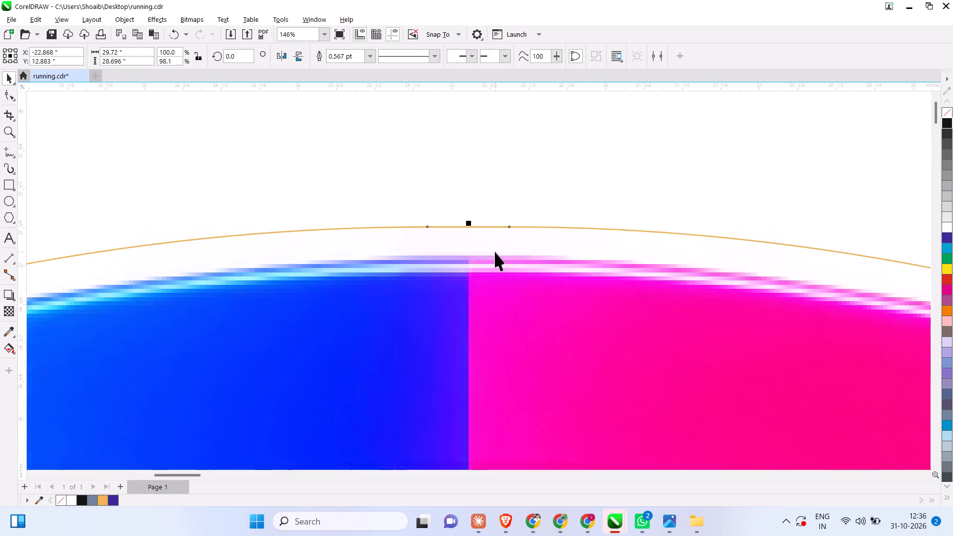
{"action": "scroll", "coordinate": [495, 252], "scroll_direction": "up", "scroll_amount": 7}
{"action": "scroll", "coordinate": [439, 261], "scroll_direction": "up", "scroll_amount": 5}
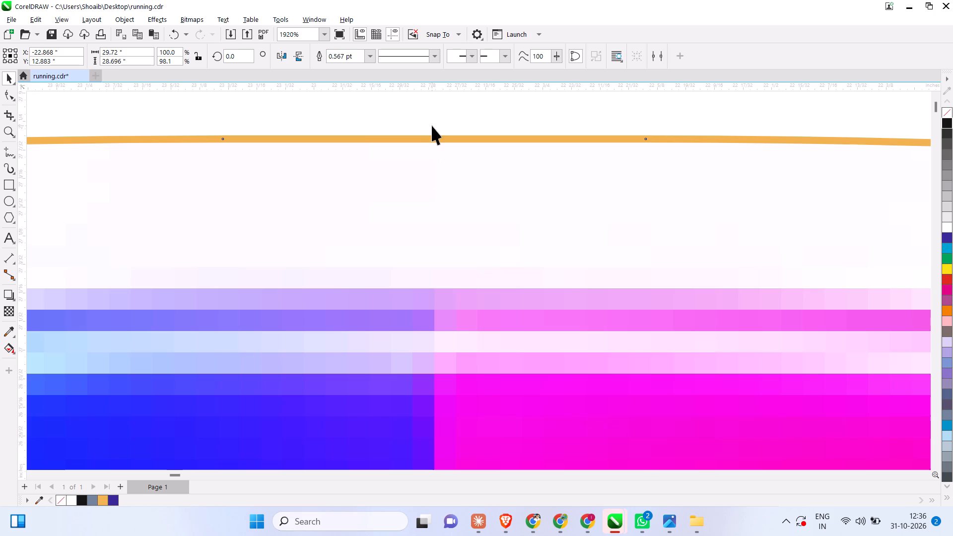
{"action": "left_click_drag", "start_coordinate": [433, 137], "coordinate": [460, 286]}
{"action": "scroll", "coordinate": [473, 284], "scroll_direction": "down", "scroll_amount": 20}
{"action": "scroll", "coordinate": [473, 284], "scroll_direction": "down", "scroll_amount": 2}
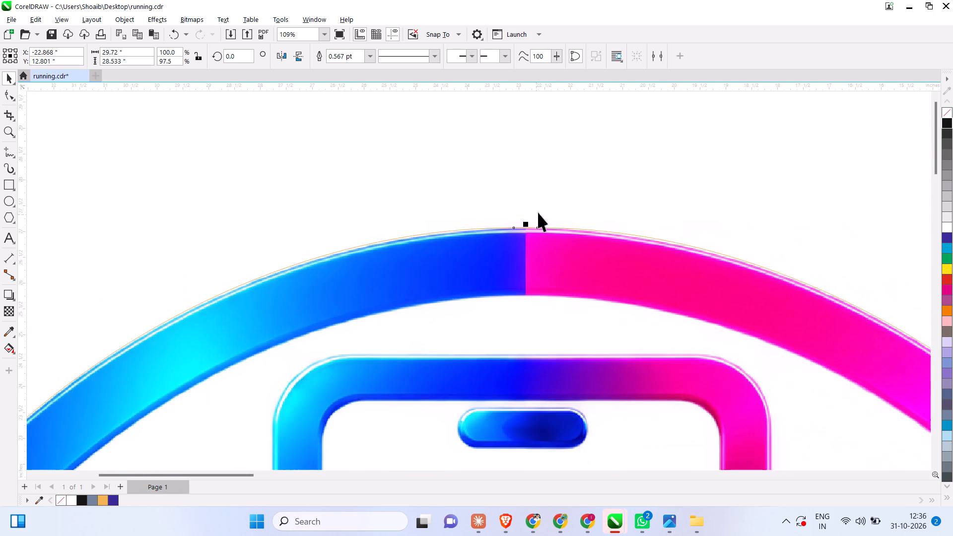
Shrink the orange-outlined circle's width from its right side to about 29.6 inches, bringing that edge to the pink ring.
{"action": "scroll", "coordinate": [538, 212], "scroll_direction": "down", "scroll_amount": 13}
{"action": "scroll", "coordinate": [640, 367], "scroll_direction": "up", "scroll_amount": 6}
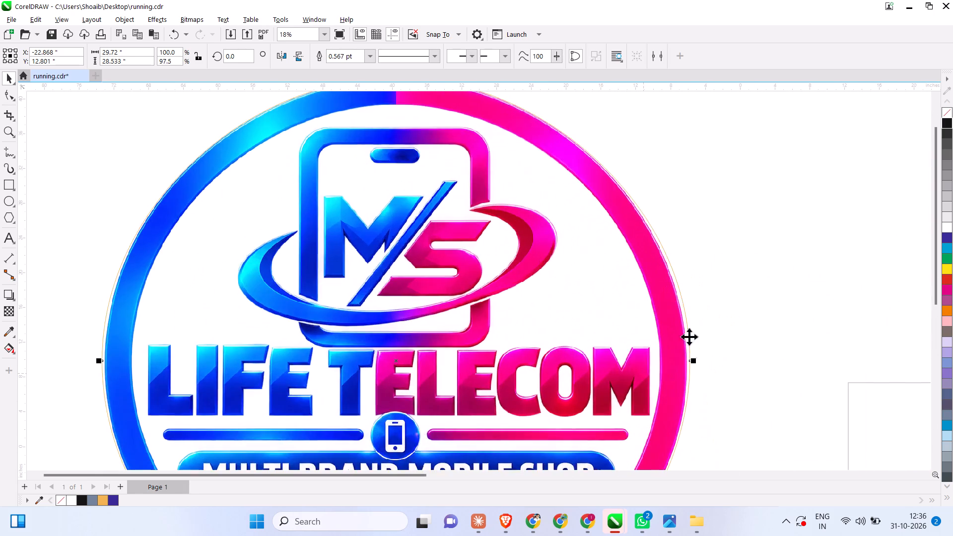
{"action": "scroll", "coordinate": [711, 378], "scroll_direction": "up", "scroll_amount": 7}
{"action": "scroll", "coordinate": [656, 342], "scroll_direction": "up", "scroll_amount": 14}
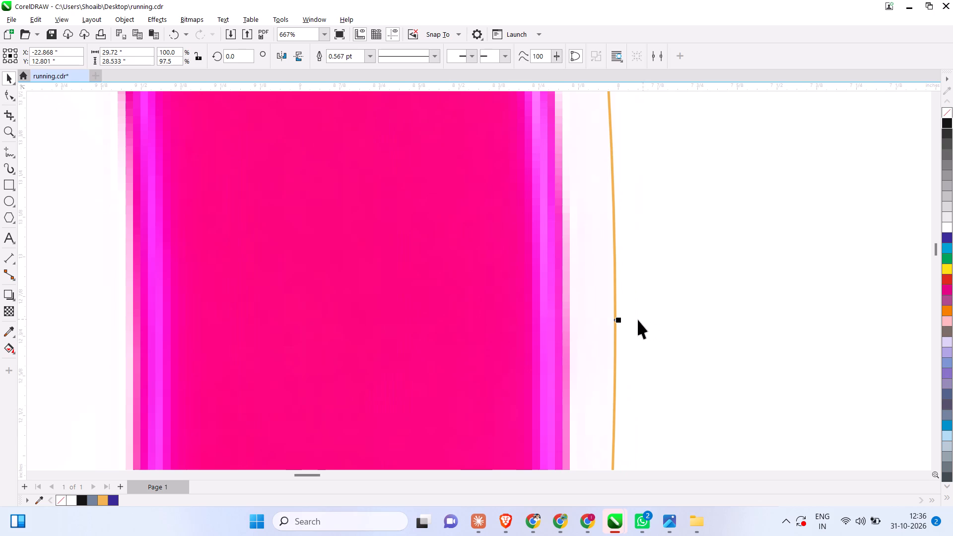
{"action": "left_click_drag", "start_coordinate": [620, 323], "coordinate": [572, 326]}
Shrink the orange-outlined circle's width from its left side to about 29.4 inches, bringing that edge to the blue ring.
{"action": "scroll", "coordinate": [666, 361], "scroll_direction": "down", "scroll_amount": 14}
{"action": "scroll", "coordinate": [745, 318], "scroll_direction": "down", "scroll_amount": 8}
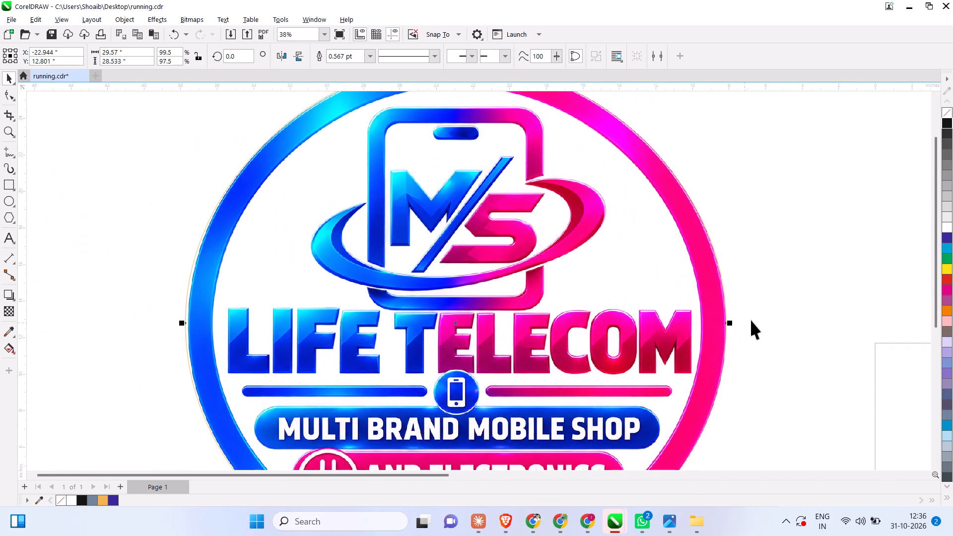
{"action": "scroll", "coordinate": [752, 319], "scroll_direction": "down", "scroll_amount": 2}
{"action": "scroll", "coordinate": [288, 335], "scroll_direction": "up", "scroll_amount": 8}
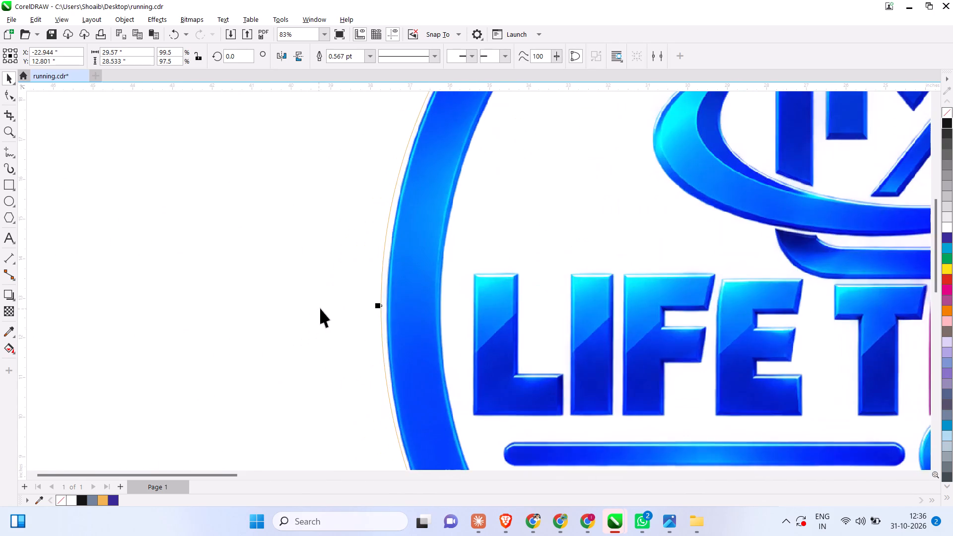
{"action": "scroll", "coordinate": [324, 306], "scroll_direction": "up", "scroll_amount": 7}
{"action": "scroll", "coordinate": [402, 310], "scroll_direction": "up", "scroll_amount": 6}
{"action": "scroll", "coordinate": [474, 298], "scroll_direction": "up", "scroll_amount": 7}
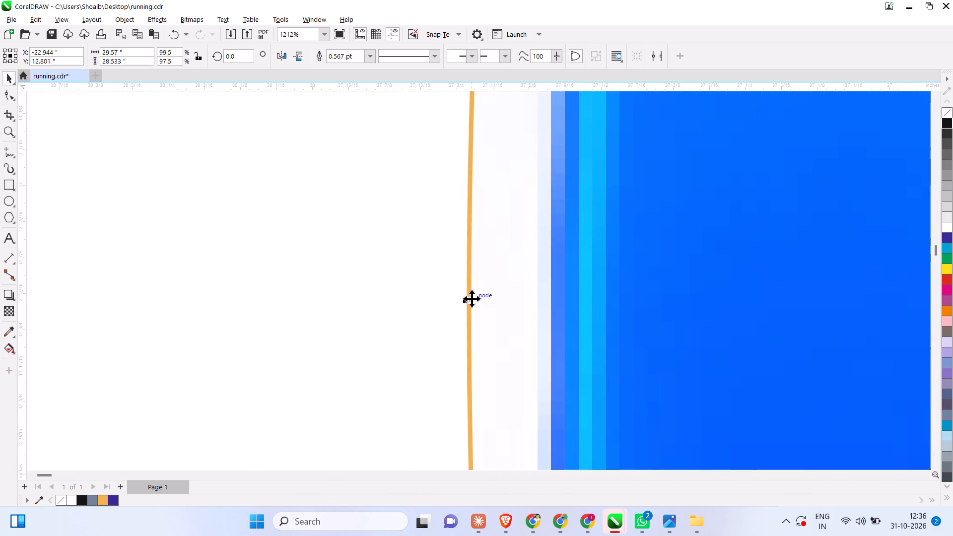
{"action": "left_click_drag", "start_coordinate": [463, 298], "coordinate": [542, 316]}
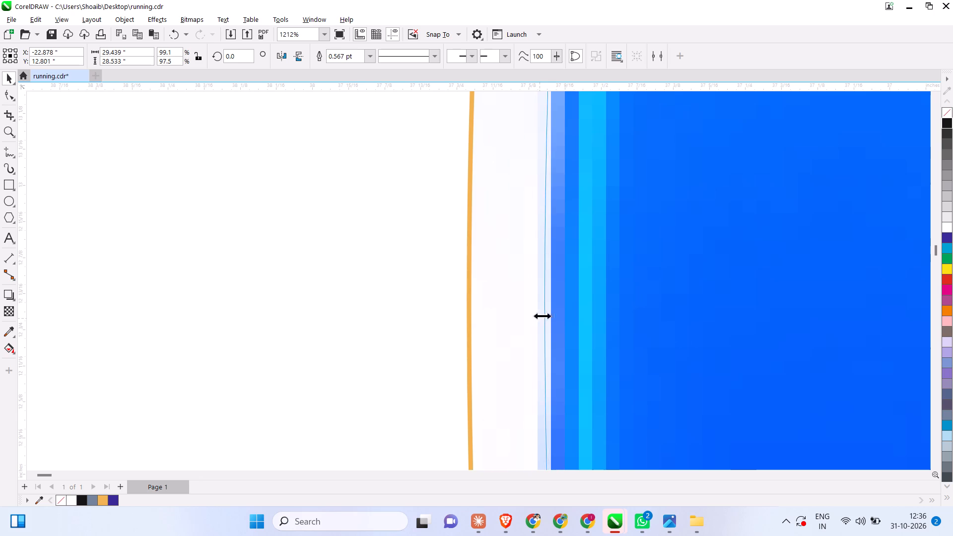
{"action": "left_click_drag", "start_coordinate": [542, 316], "coordinate": [539, 318]}
Examine how closely the orange outline follows the logo ring along its upper-right and upper-left arcs.
{"action": "scroll", "coordinate": [494, 331], "scroll_direction": "down", "scroll_amount": 20}
{"action": "scroll", "coordinate": [494, 331], "scroll_direction": "down", "scroll_amount": 13}
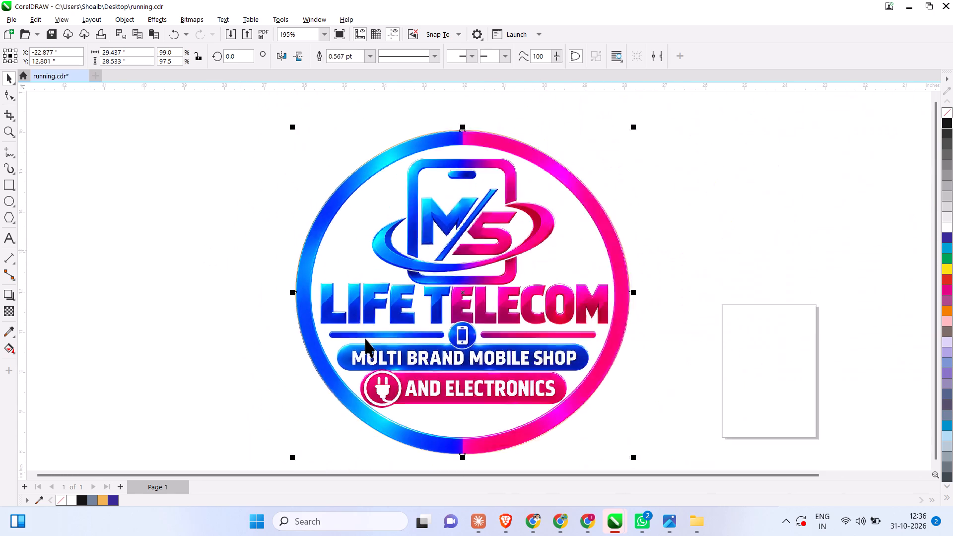
{"action": "scroll", "coordinate": [450, 130], "scroll_direction": "up", "scroll_amount": 8}
{"action": "scroll", "coordinate": [540, 277], "scroll_direction": "up", "scroll_amount": 5}
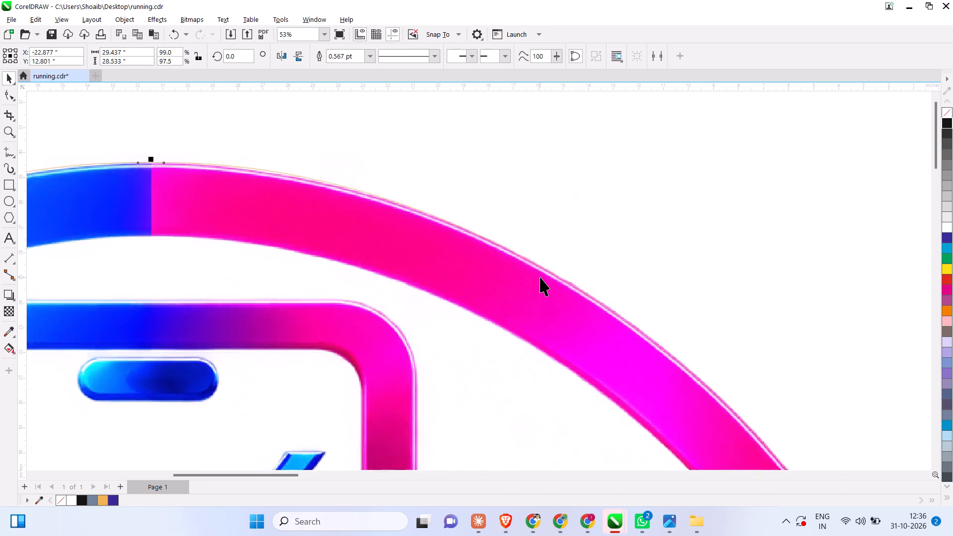
{"action": "scroll", "coordinate": [540, 277], "scroll_direction": "up", "scroll_amount": 3}
{"action": "scroll", "coordinate": [540, 277], "scroll_direction": "down", "scroll_amount": 9}
{"action": "scroll", "coordinate": [732, 301], "scroll_direction": "down", "scroll_amount": 4}
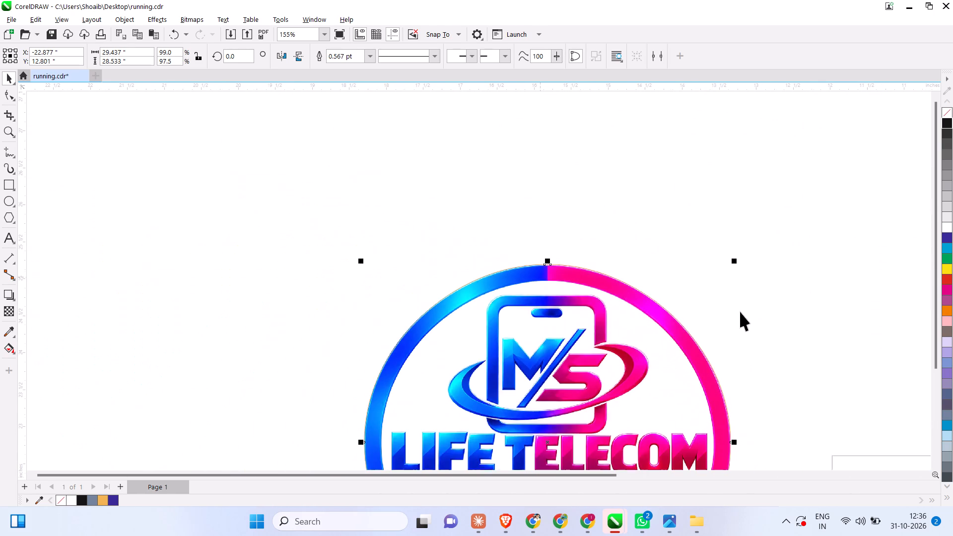
{"action": "scroll", "coordinate": [446, 293], "scroll_direction": "up", "scroll_amount": 7}
{"action": "scroll", "coordinate": [492, 280], "scroll_direction": "up", "scroll_amount": 7}
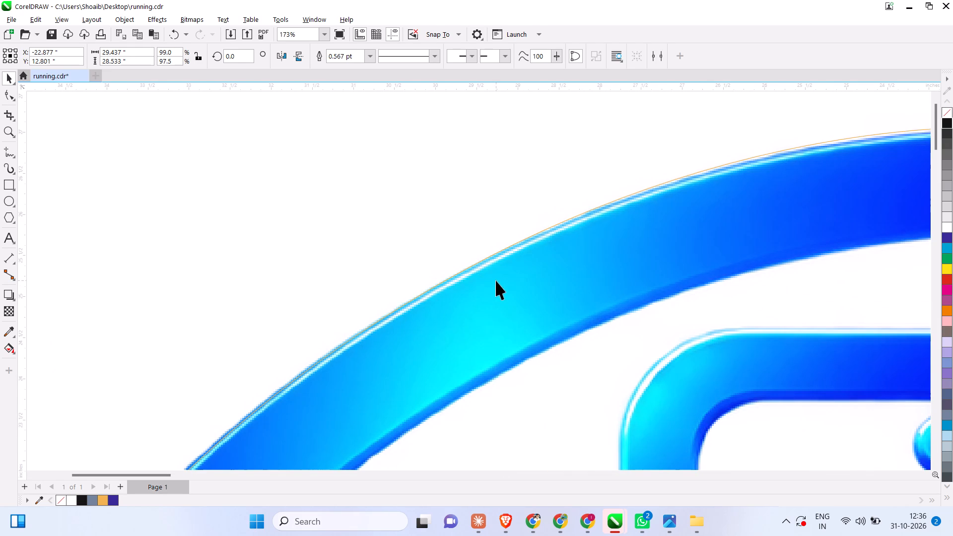
{"action": "scroll", "coordinate": [456, 296], "scroll_direction": "down", "scroll_amount": 4}
{"action": "scroll", "coordinate": [748, 212], "scroll_direction": "up", "scroll_amount": 7}
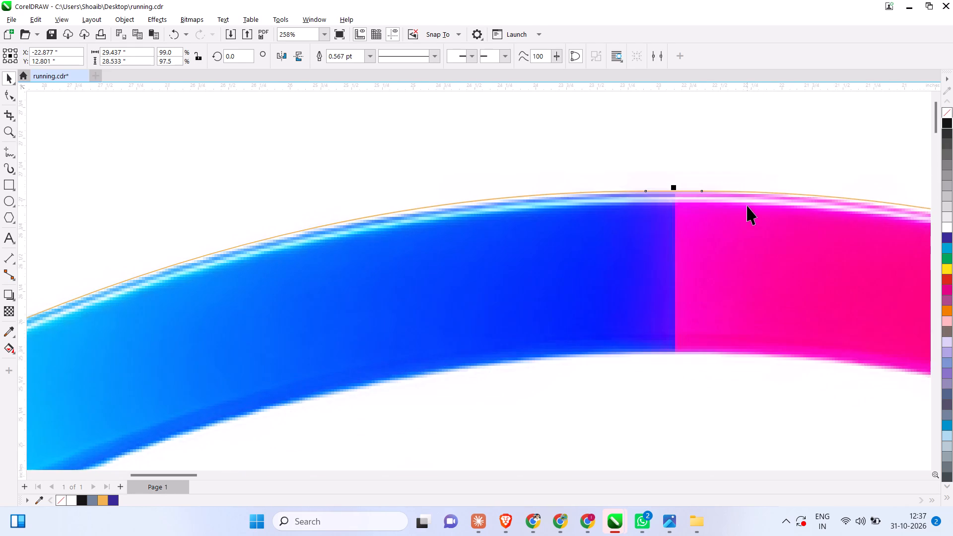
Adjust the curve handle of the outline's top-left node with the Shape tool to fit the ring's upper-left arc.
{"action": "left_click", "coordinate": [10, 102]}
{"action": "scroll", "coordinate": [667, 199], "scroll_direction": "up", "scroll_amount": 2}
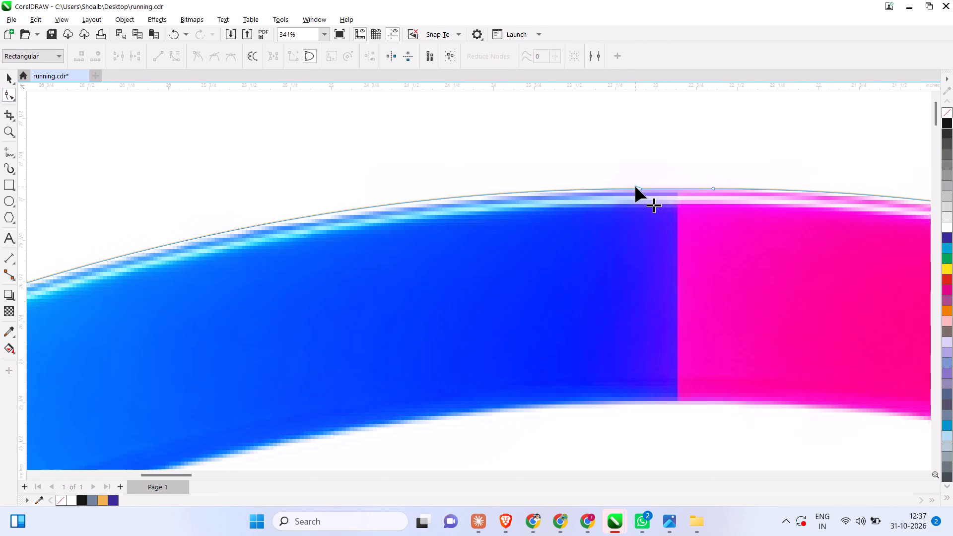
{"action": "left_click", "coordinate": [634, 188]}
{"action": "scroll", "coordinate": [602, 271], "scroll_direction": "down", "scroll_amount": 5}
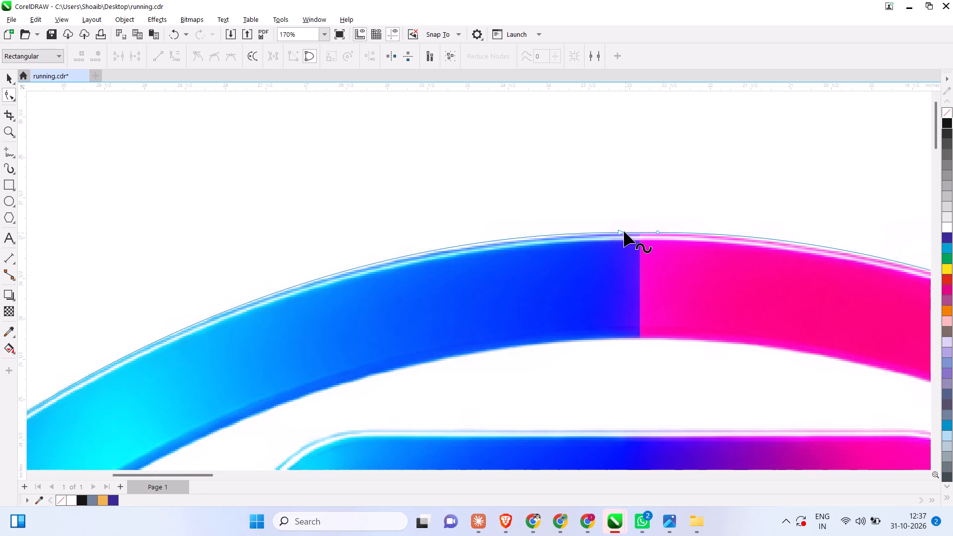
{"action": "left_click", "coordinate": [624, 231]}
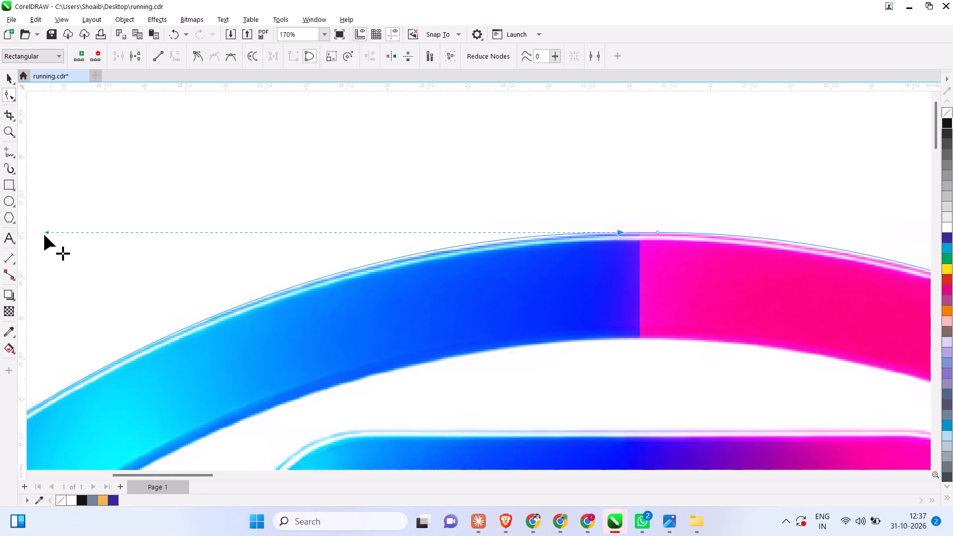
{"action": "left_click_drag", "start_coordinate": [47, 232], "coordinate": [53, 229]}
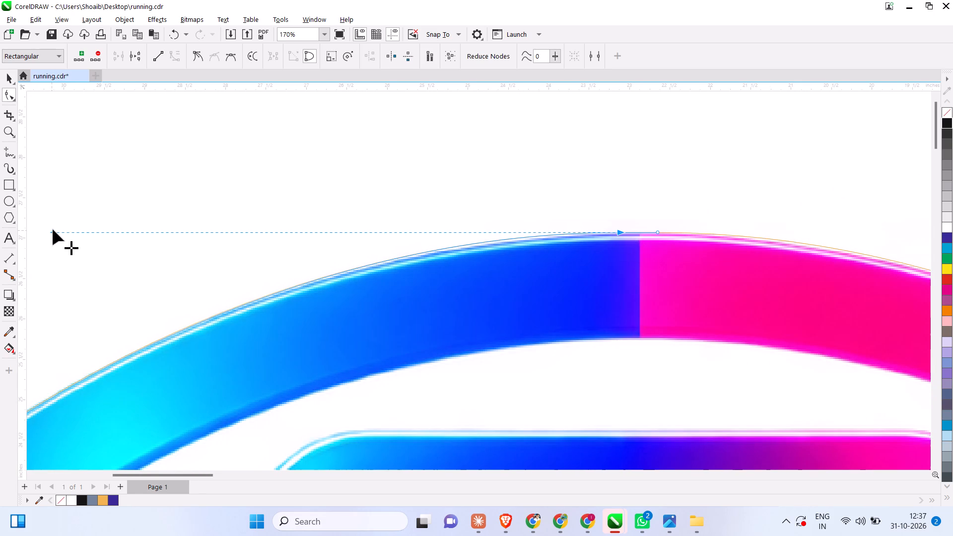
{"action": "left_click_drag", "start_coordinate": [53, 229], "coordinate": [78, 233]}
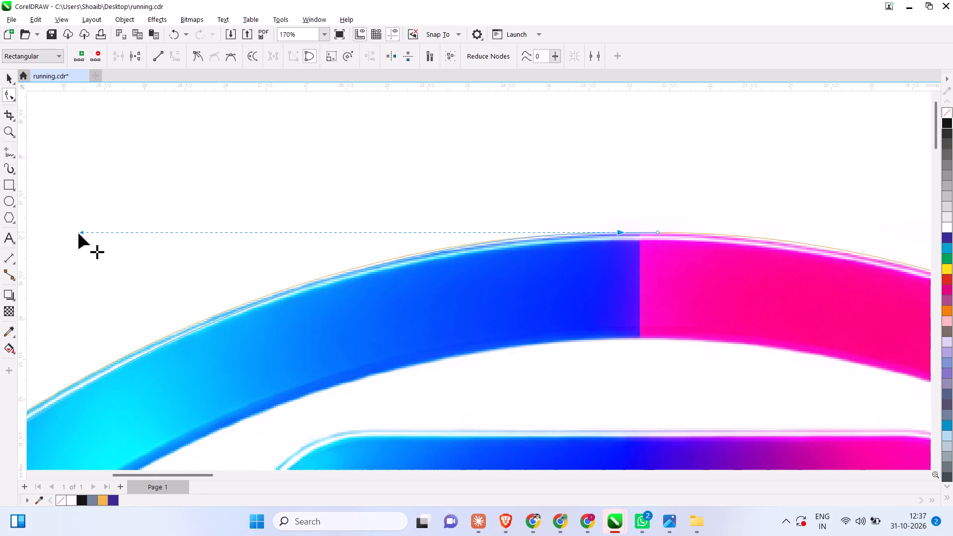
{"action": "left_click_drag", "start_coordinate": [78, 233], "coordinate": [68, 259]}
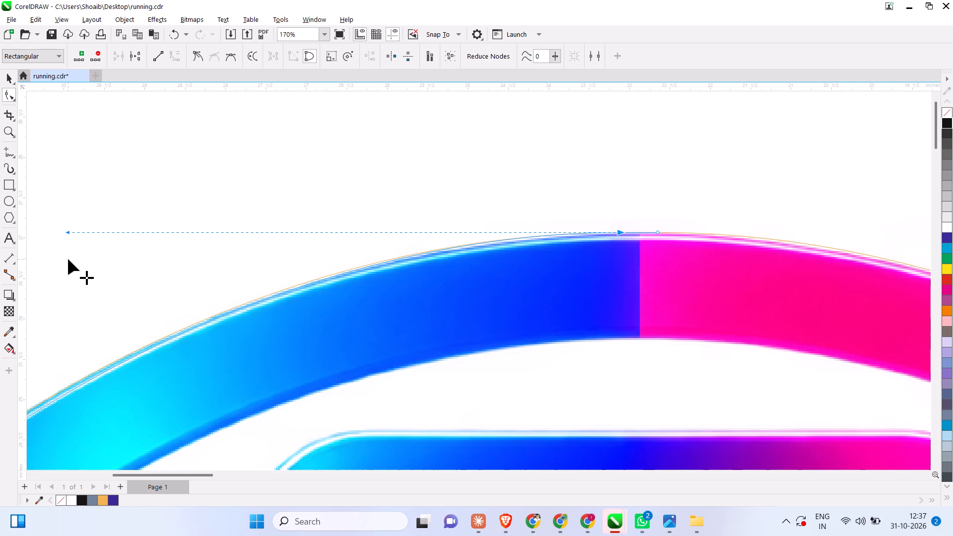
{"action": "left_click_drag", "start_coordinate": [68, 259], "coordinate": [73, 206]}
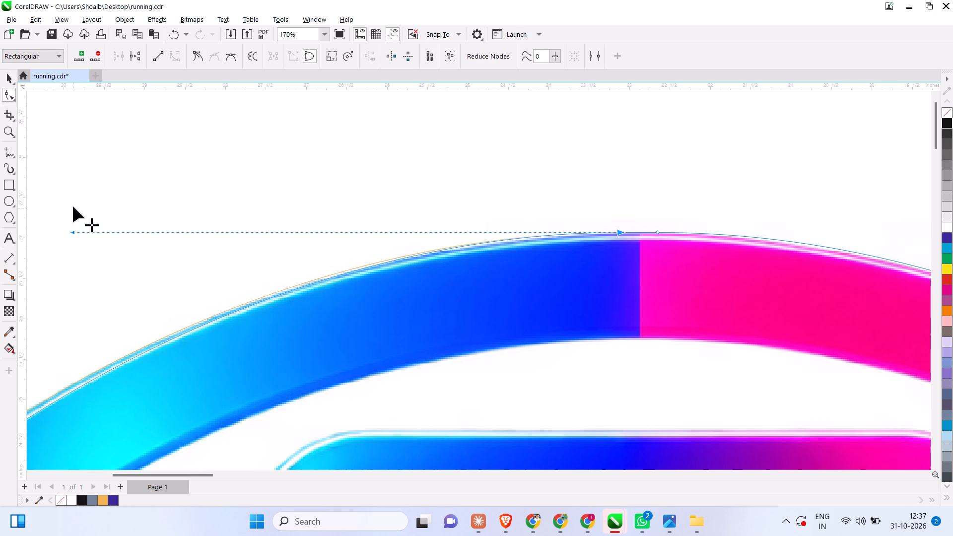
{"action": "left_click_drag", "start_coordinate": [73, 206], "coordinate": [58, 185]}
{"action": "scroll", "coordinate": [393, 285], "scroll_direction": "down", "scroll_amount": 8}
{"action": "scroll", "coordinate": [486, 229], "scroll_direction": "down", "scroll_amount": 4}
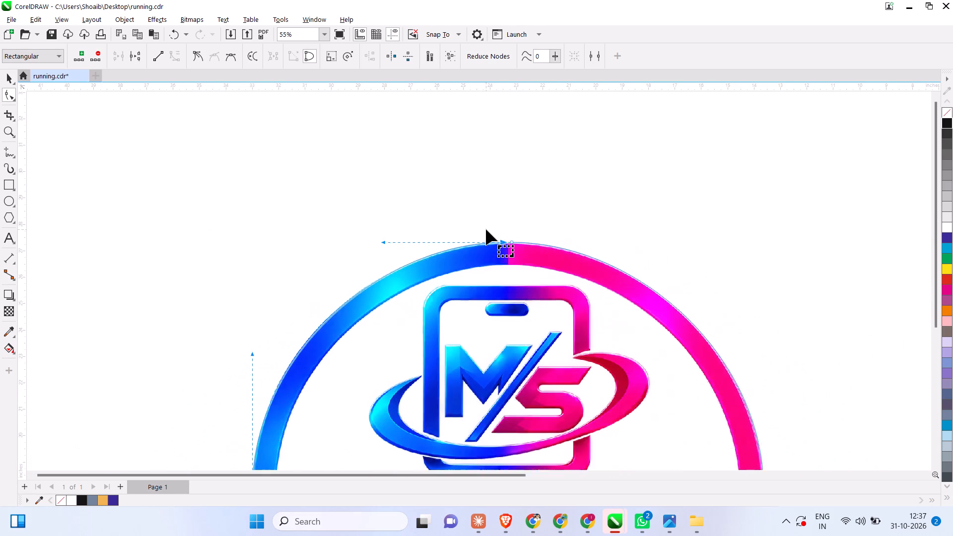
{"action": "scroll", "coordinate": [486, 229], "scroll_direction": "down", "scroll_amount": 1}
{"action": "left_click", "coordinate": [5, 77]}
{"action": "left_click", "coordinate": [169, 168]}
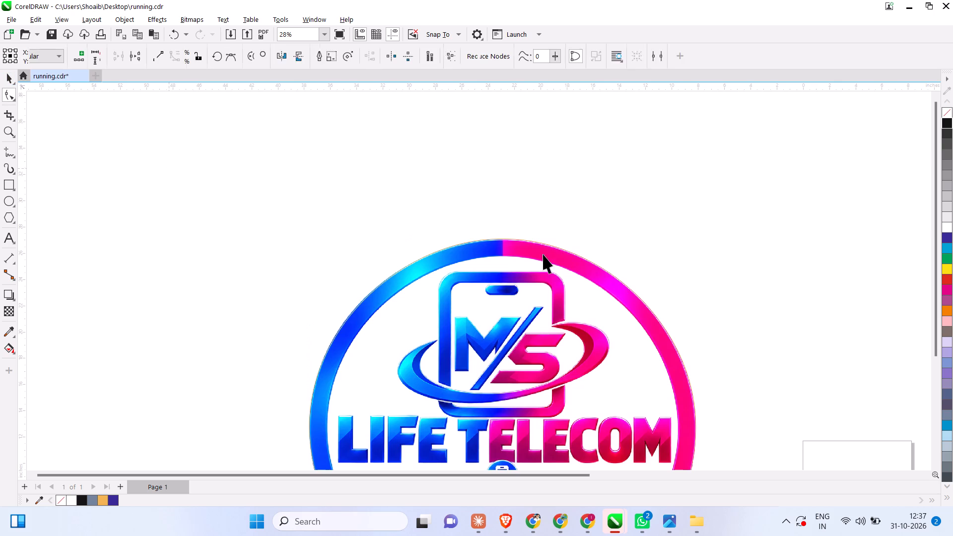
Intersect the logo image with the orange-outlined circle to make a circular cut-out of the logo.
{"action": "scroll", "coordinate": [621, 274], "scroll_direction": "down", "scroll_amount": 6}
{"action": "left_click_drag", "start_coordinate": [750, 198], "coordinate": [498, 449]}
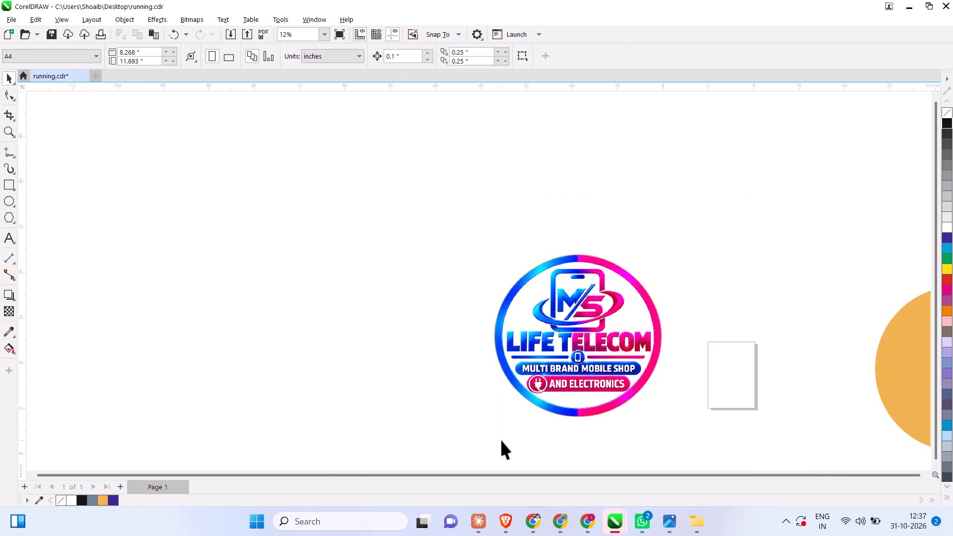
{"action": "left_click_drag", "start_coordinate": [394, 149], "coordinate": [690, 438]}
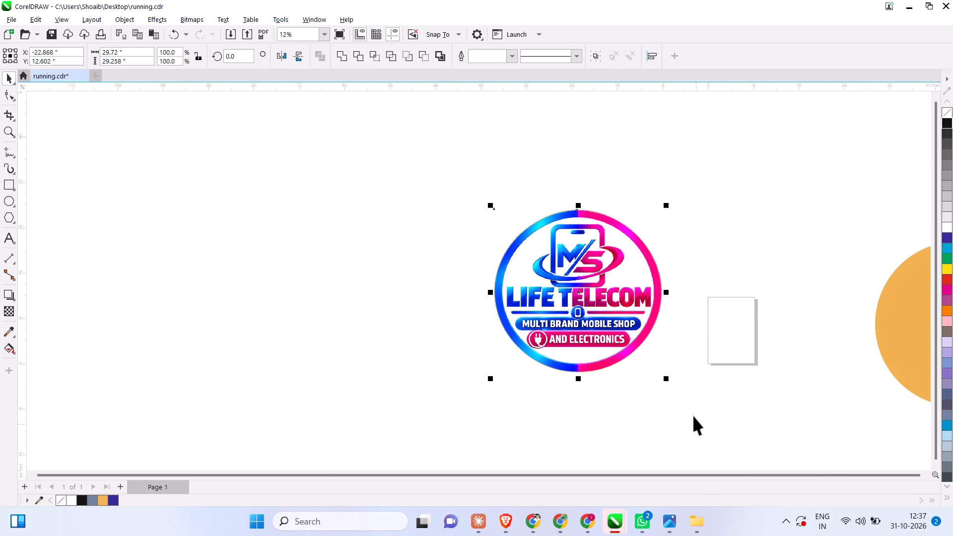
{"action": "left_click", "coordinate": [376, 55]}
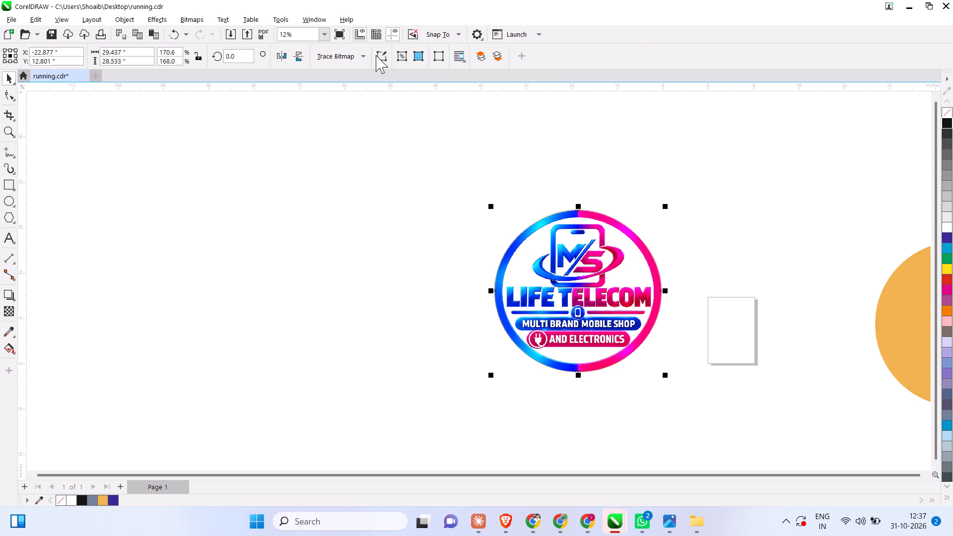
Move the circular logo cut-out well to the left of the orange outline, and the original logo image below the outline.
{"action": "left_click", "coordinate": [412, 174]}
{"action": "left_click_drag", "start_coordinate": [557, 303], "coordinate": [383, 278]}
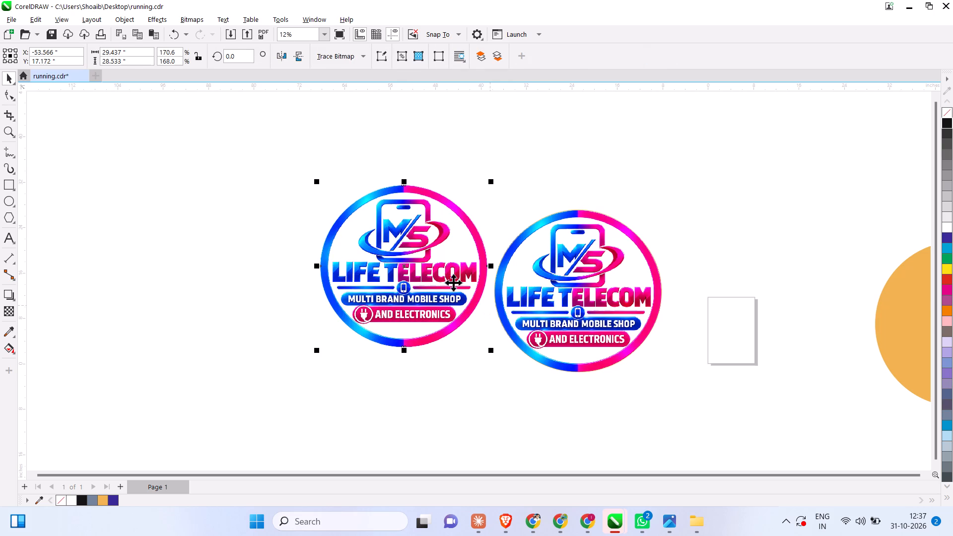
{"action": "left_click_drag", "start_coordinate": [541, 293], "coordinate": [522, 396]}
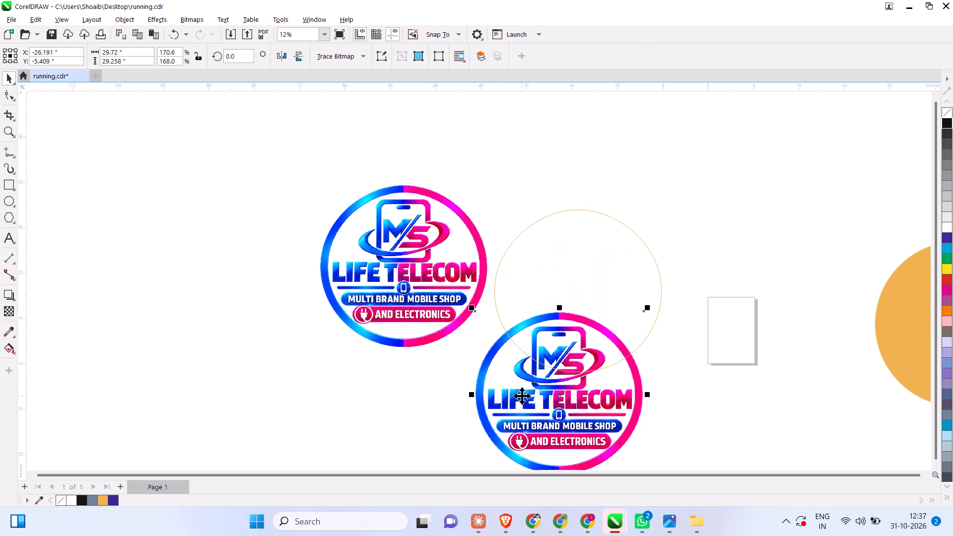
{"action": "left_click_drag", "start_coordinate": [422, 286], "coordinate": [343, 305]}
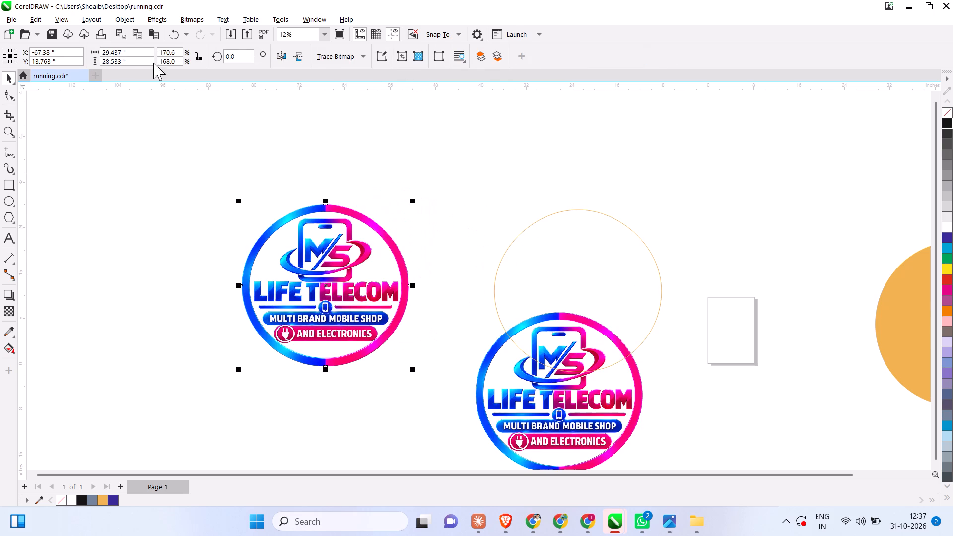
Set the circular logo cut-out's width and height to 29 inches each.
{"action": "left_click_drag", "start_coordinate": [138, 53], "coordinate": [56, 46]}
{"action": "type", "text": "29"}
{"action": "key", "text": "Tab"}
{"action": "type", "text": "29"}
{"action": "key", "text": "Return"}
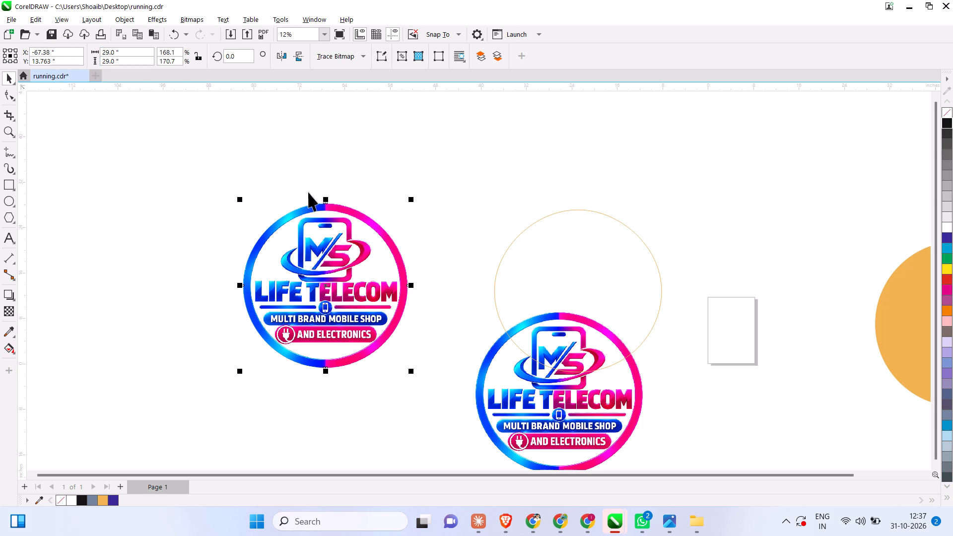
Move the original logo image straight up so that it overlaps more of the orange outline.
{"action": "left_click_drag", "start_coordinate": [495, 381], "coordinate": [495, 335]}
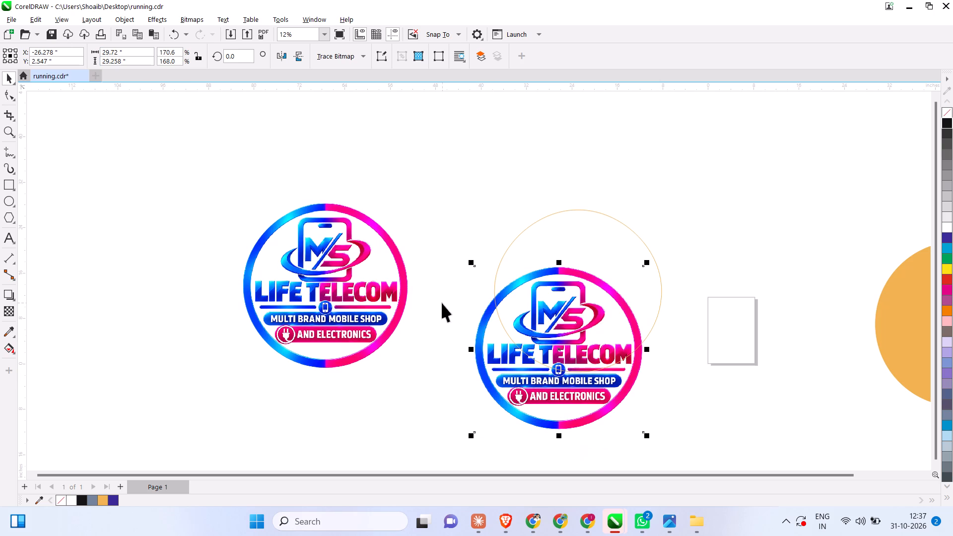
Draw a circle about 17.4 inches across to the left of the 29-inch logo cut-out.
{"action": "left_click", "coordinate": [12, 197]}
{"action": "left_click_drag", "start_coordinate": [97, 179], "coordinate": [177, 278]}
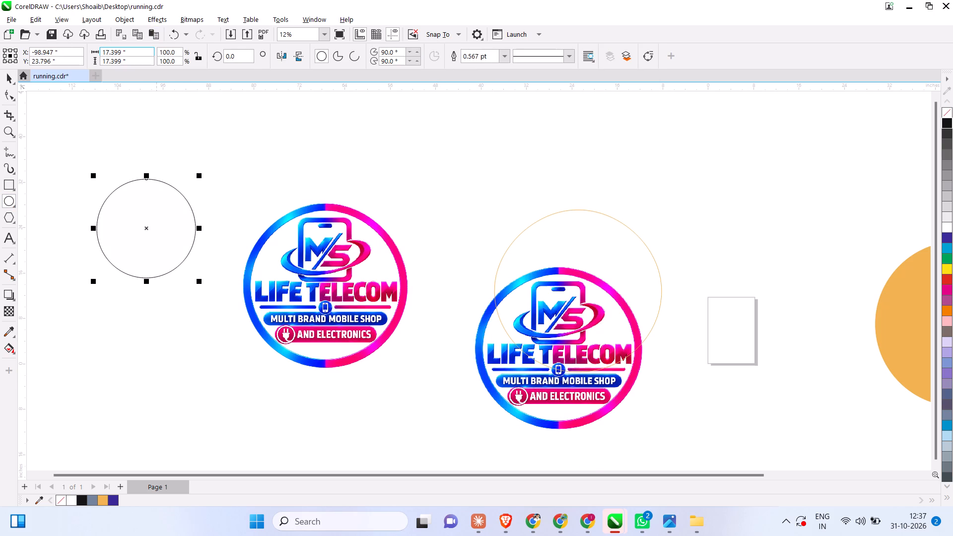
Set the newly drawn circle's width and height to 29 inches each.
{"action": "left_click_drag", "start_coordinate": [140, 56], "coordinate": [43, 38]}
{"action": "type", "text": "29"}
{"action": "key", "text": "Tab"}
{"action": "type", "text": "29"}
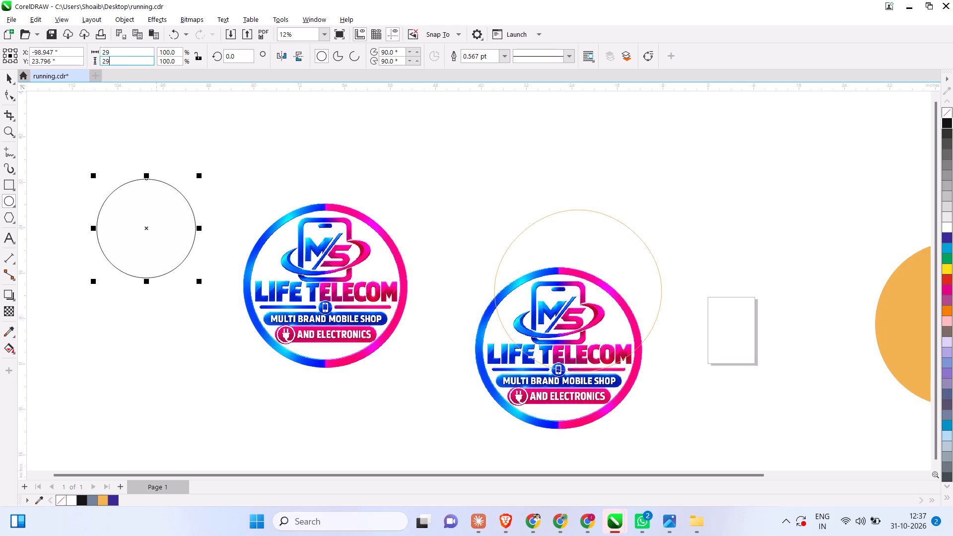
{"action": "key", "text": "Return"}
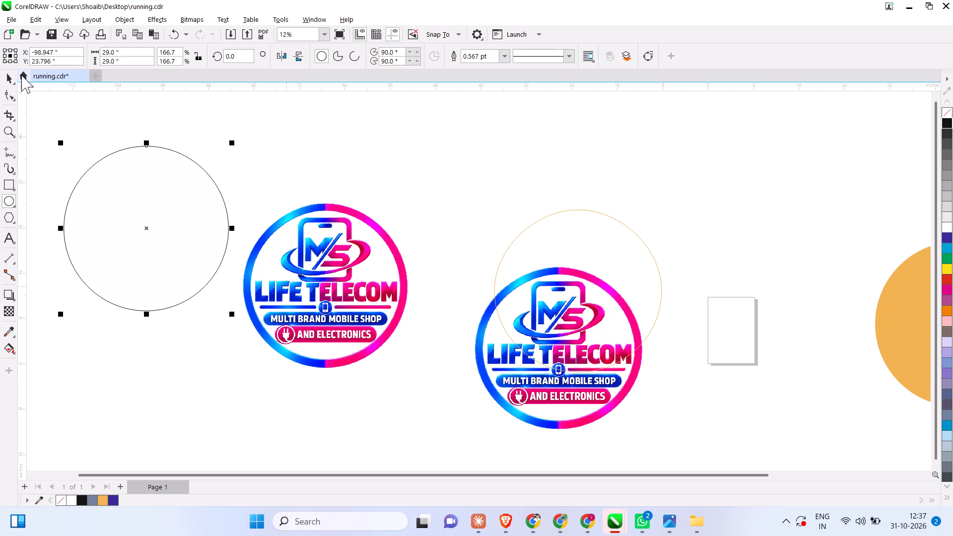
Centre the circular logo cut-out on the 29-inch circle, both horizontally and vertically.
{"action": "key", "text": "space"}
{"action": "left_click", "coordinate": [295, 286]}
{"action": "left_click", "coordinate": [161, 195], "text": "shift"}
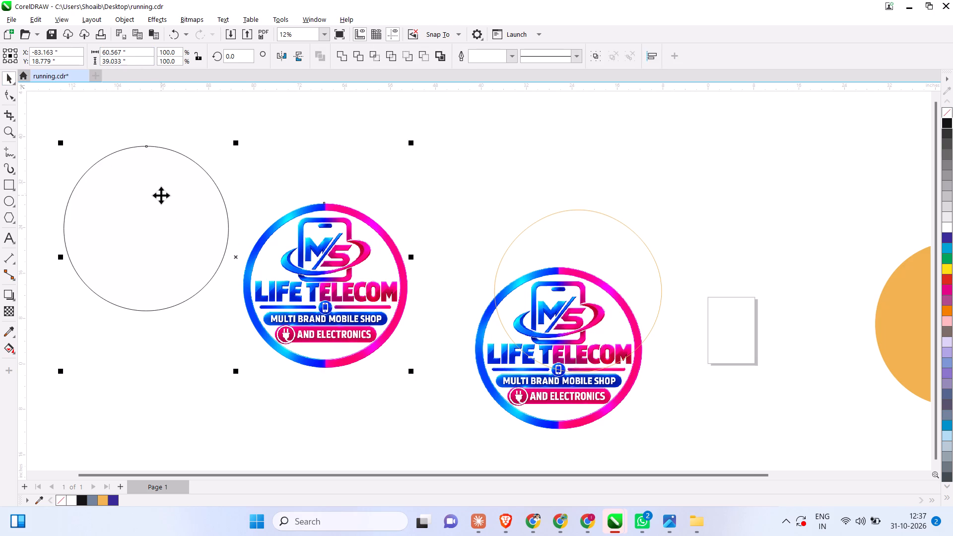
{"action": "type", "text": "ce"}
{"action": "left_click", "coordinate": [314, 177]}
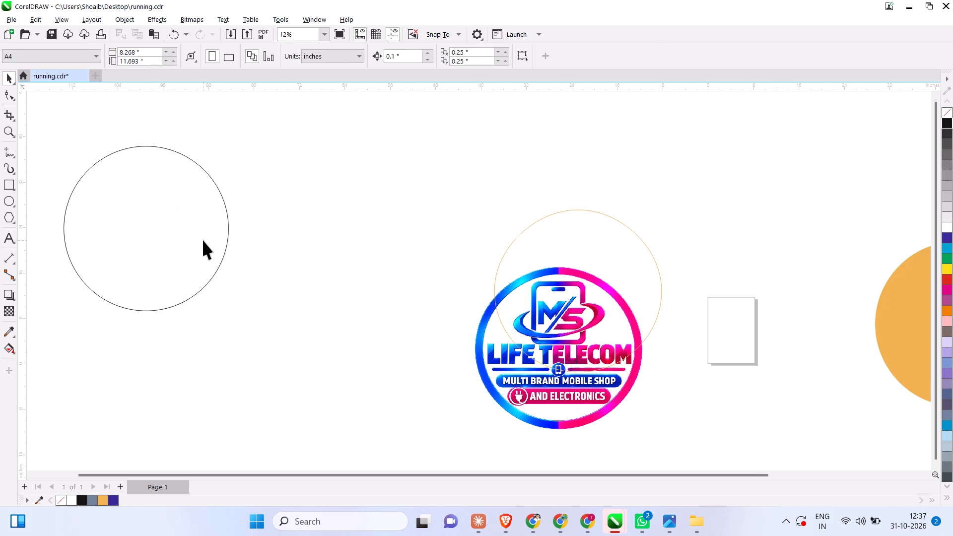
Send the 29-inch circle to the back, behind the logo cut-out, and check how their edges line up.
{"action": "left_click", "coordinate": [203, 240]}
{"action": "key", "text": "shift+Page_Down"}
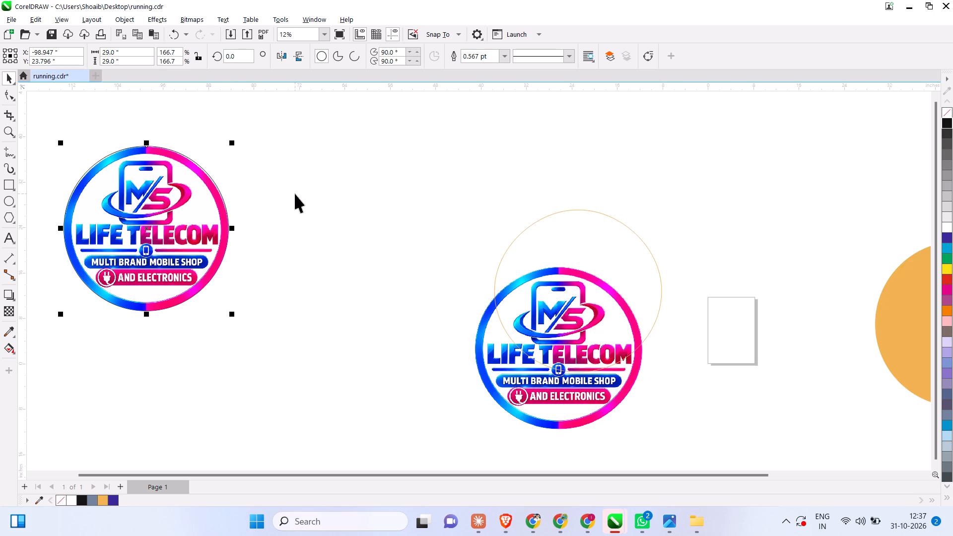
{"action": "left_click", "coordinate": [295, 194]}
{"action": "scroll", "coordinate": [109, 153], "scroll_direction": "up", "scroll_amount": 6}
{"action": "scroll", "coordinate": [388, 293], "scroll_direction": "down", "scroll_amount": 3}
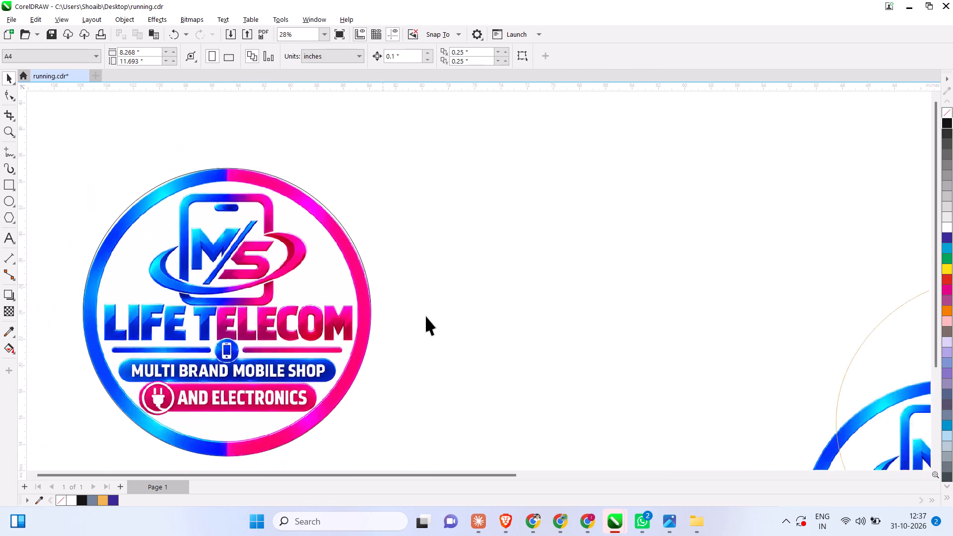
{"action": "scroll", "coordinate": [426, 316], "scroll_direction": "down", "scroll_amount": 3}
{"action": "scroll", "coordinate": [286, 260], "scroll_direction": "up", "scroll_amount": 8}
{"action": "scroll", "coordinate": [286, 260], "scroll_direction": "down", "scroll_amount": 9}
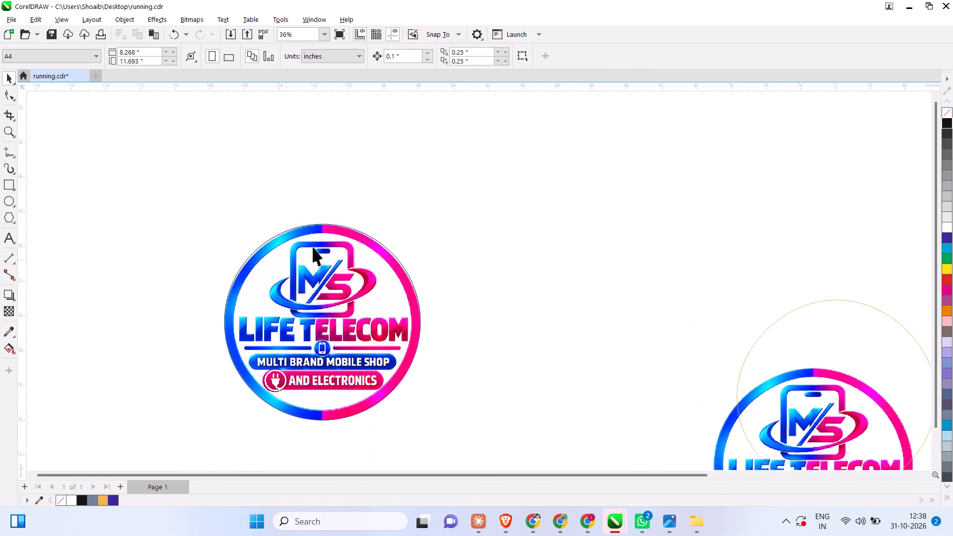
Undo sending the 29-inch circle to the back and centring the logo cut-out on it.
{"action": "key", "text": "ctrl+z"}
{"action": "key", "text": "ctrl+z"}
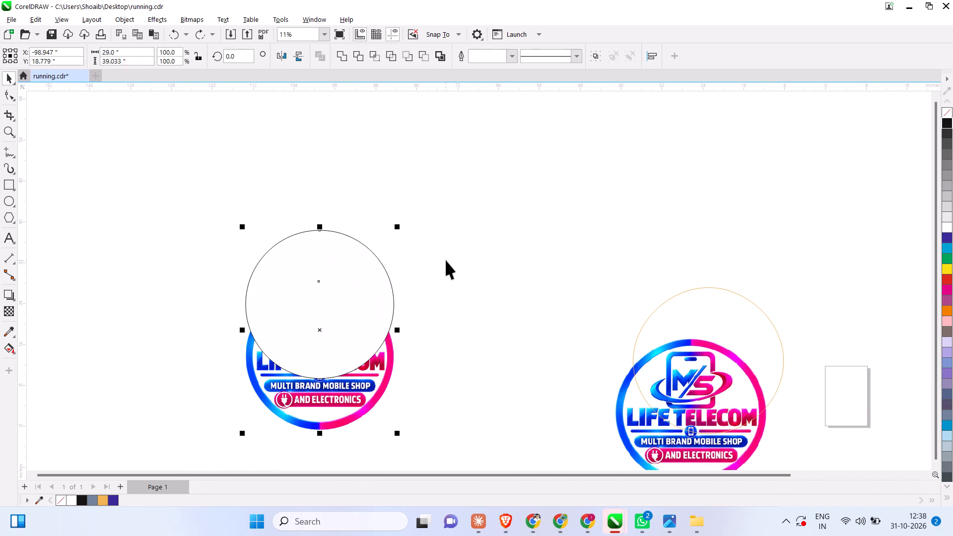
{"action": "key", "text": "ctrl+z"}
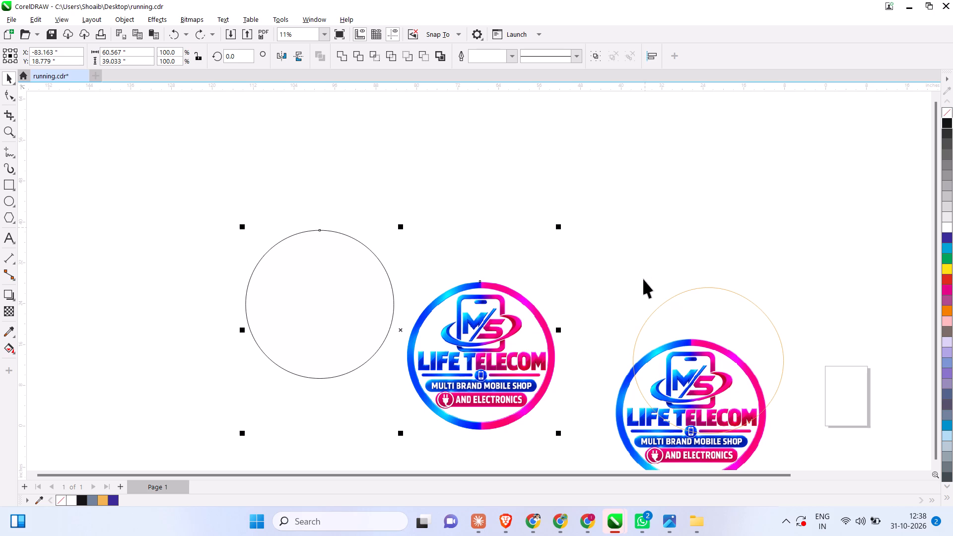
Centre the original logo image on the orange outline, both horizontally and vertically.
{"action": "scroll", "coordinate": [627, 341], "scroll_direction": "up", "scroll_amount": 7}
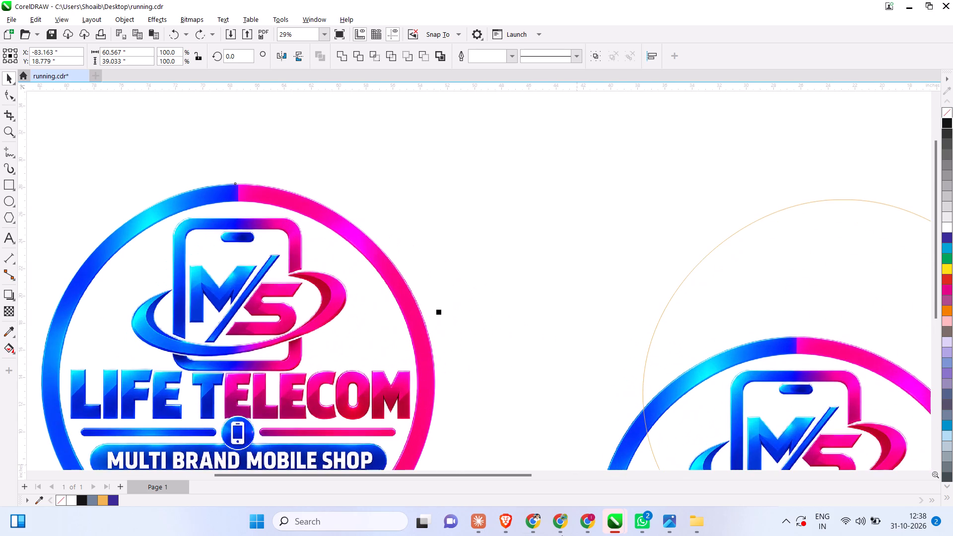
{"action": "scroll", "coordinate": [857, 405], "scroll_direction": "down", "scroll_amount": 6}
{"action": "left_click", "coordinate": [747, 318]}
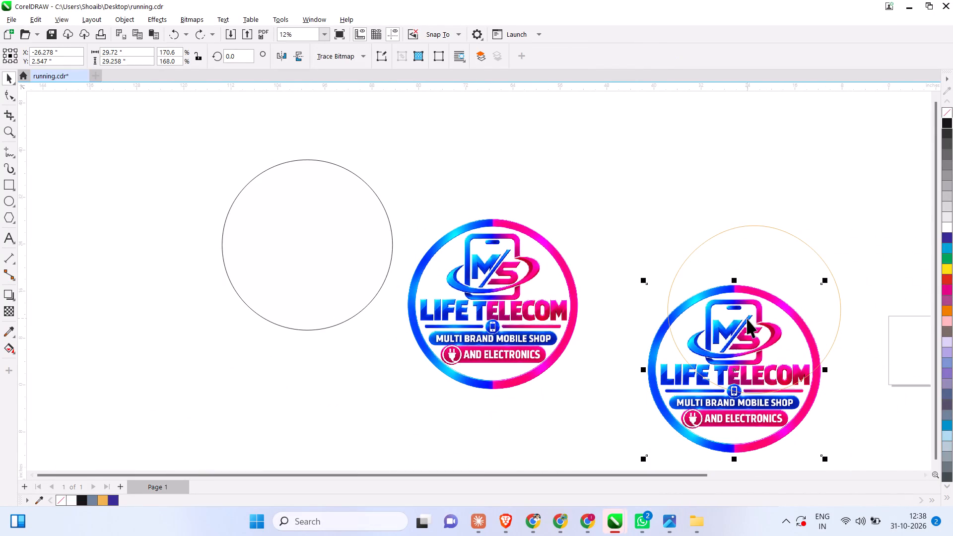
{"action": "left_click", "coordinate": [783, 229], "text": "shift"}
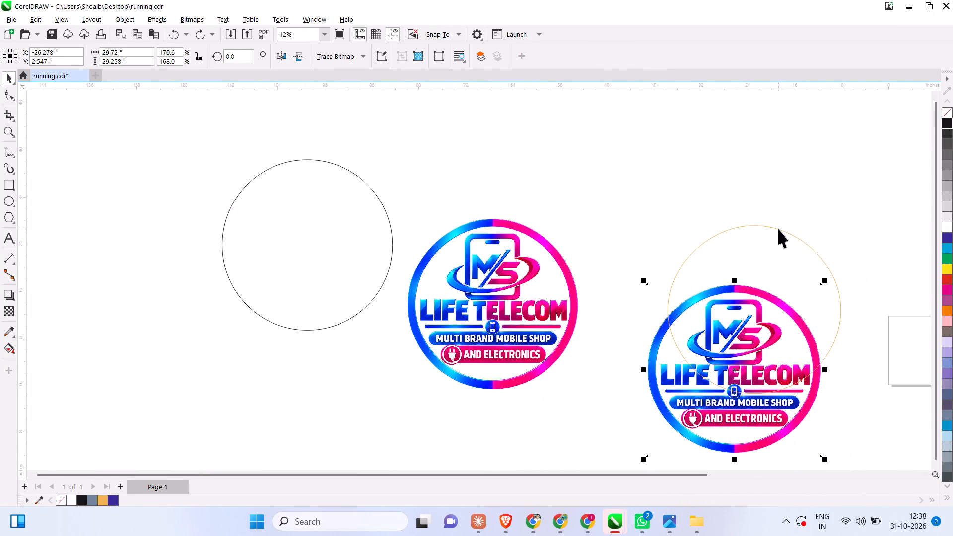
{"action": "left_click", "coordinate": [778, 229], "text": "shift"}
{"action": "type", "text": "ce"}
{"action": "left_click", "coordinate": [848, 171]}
Examine how closely the orange outline follows the original logo's ring along its side, bottom and top edges.
{"action": "scroll", "coordinate": [829, 304], "scroll_direction": "up", "scroll_amount": 4}
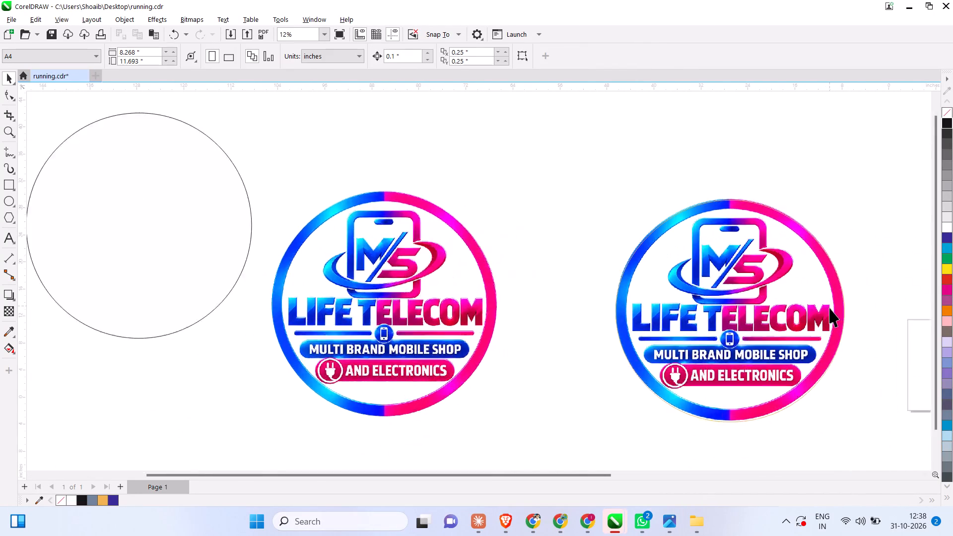
{"action": "scroll", "coordinate": [829, 308], "scroll_direction": "up", "scroll_amount": 2}
{"action": "scroll", "coordinate": [828, 429], "scroll_direction": "up", "scroll_amount": 9}
{"action": "scroll", "coordinate": [861, 367], "scroll_direction": "down", "scroll_amount": 8}
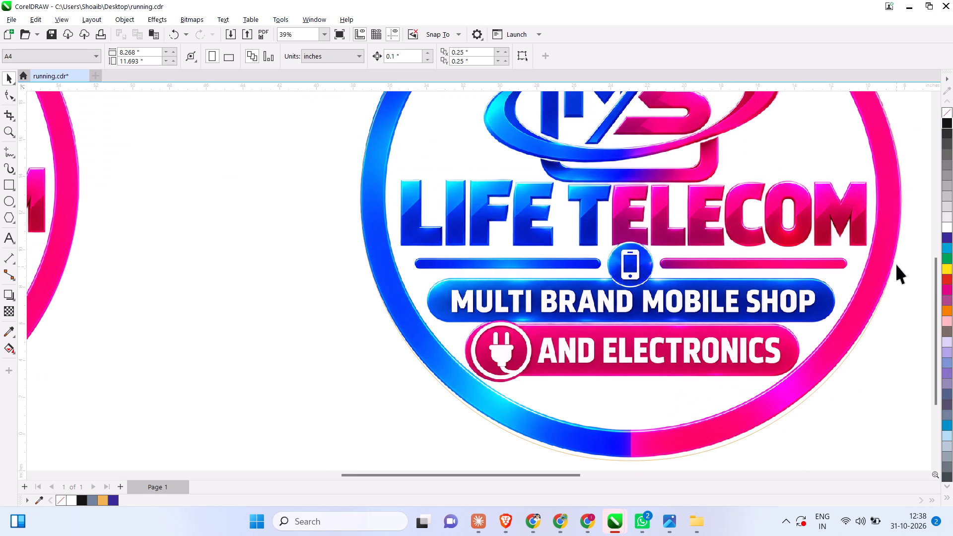
{"action": "scroll", "coordinate": [651, 427], "scroll_direction": "down", "scroll_amount": 5}
{"action": "scroll", "coordinate": [646, 158], "scroll_direction": "up", "scroll_amount": 4}
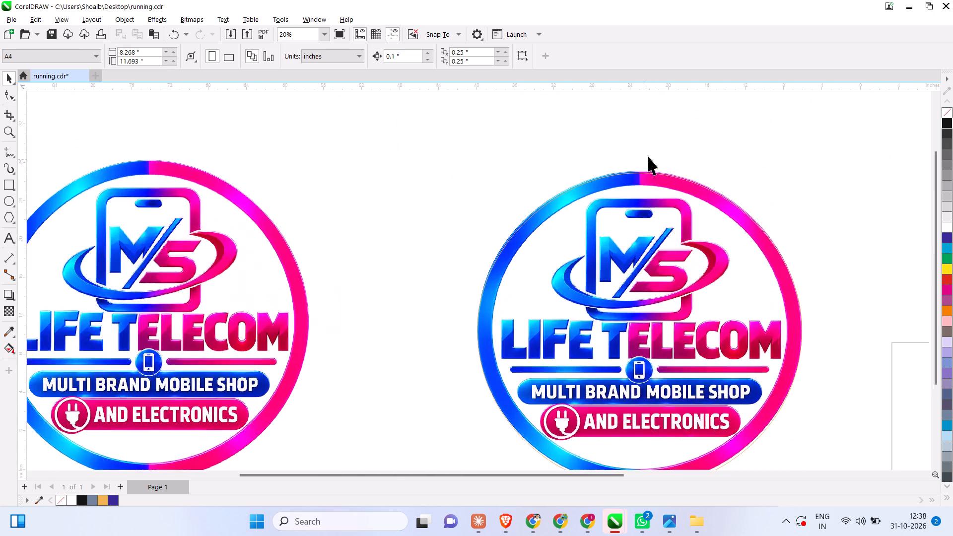
{"action": "scroll", "coordinate": [648, 156], "scroll_direction": "up", "scroll_amount": 11}
{"action": "scroll", "coordinate": [613, 238], "scroll_direction": "down", "scroll_amount": 2}
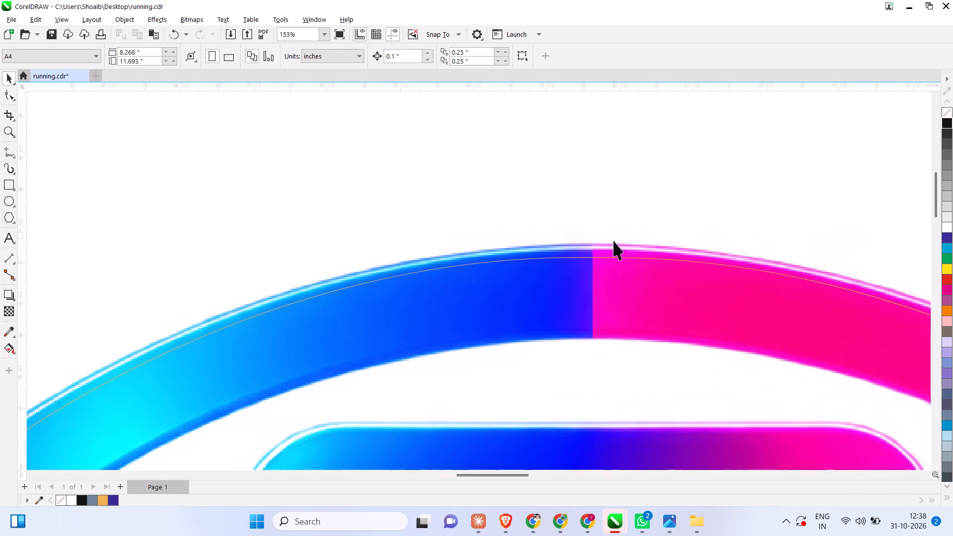
{"action": "scroll", "coordinate": [613, 241], "scroll_direction": "down", "scroll_amount": 12}
{"action": "scroll", "coordinate": [613, 323], "scroll_direction": "down", "scroll_amount": 8}
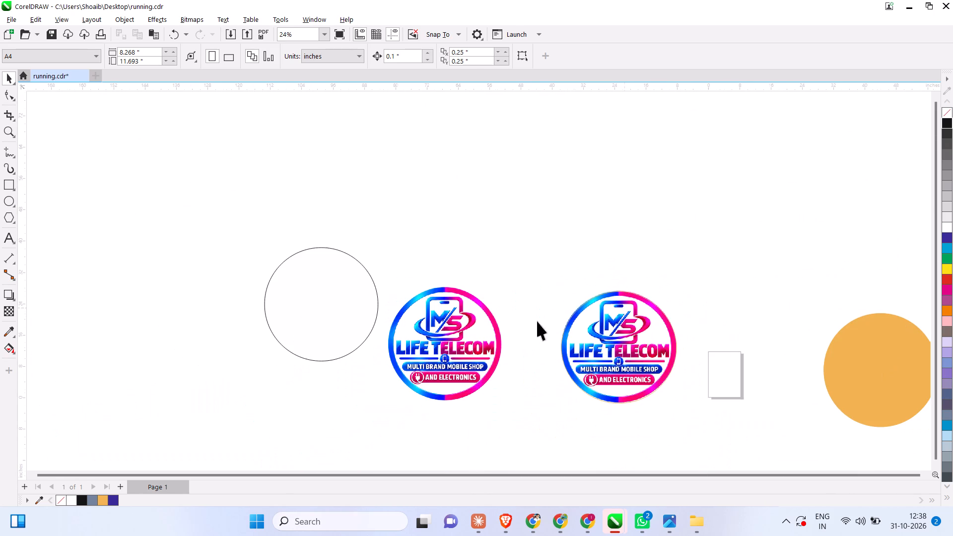
Undo the image centring, the added plain circle, and the earlier moves and 29-inch resizing of the logo cut-out.
{"action": "key", "text": "ctrl+z"}
{"action": "key", "text": "ctrl+z"}
{"action": "key", "text": "ctrl+z"}
{"action": "key", "text": "ctrl+z"}
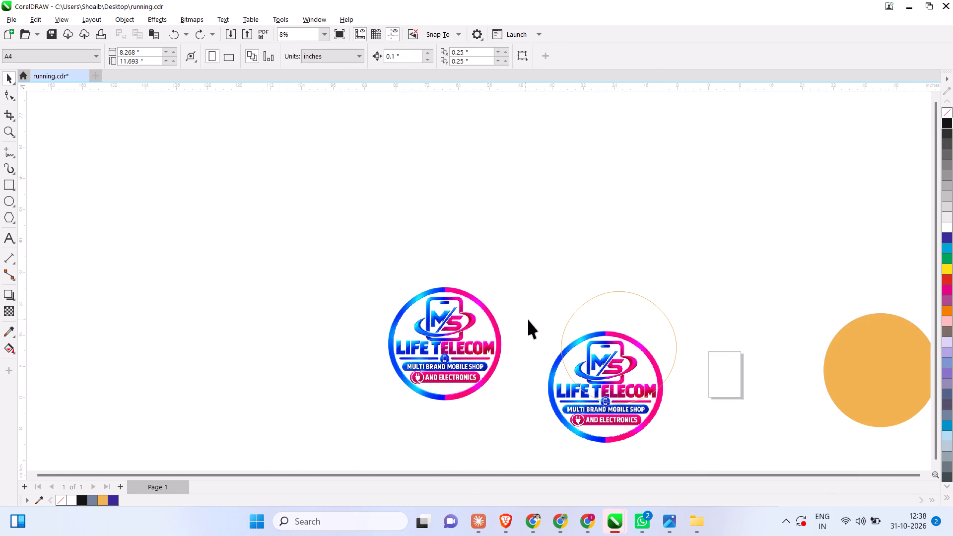
{"action": "key", "text": "ctrl+z"}
{"action": "key", "text": "ctrl+z"}
{"action": "key", "text": "ctrl+z"}
{"action": "key", "text": "ctrl+z"}
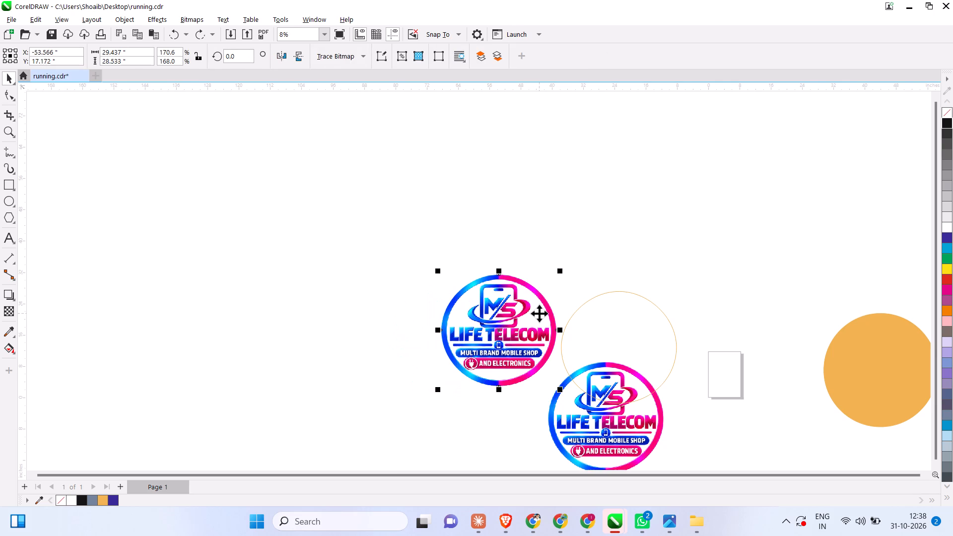
Move the original logo image out of the orange outline to the far left of the circular logo cut-out.
{"action": "left_click", "coordinate": [581, 256]}
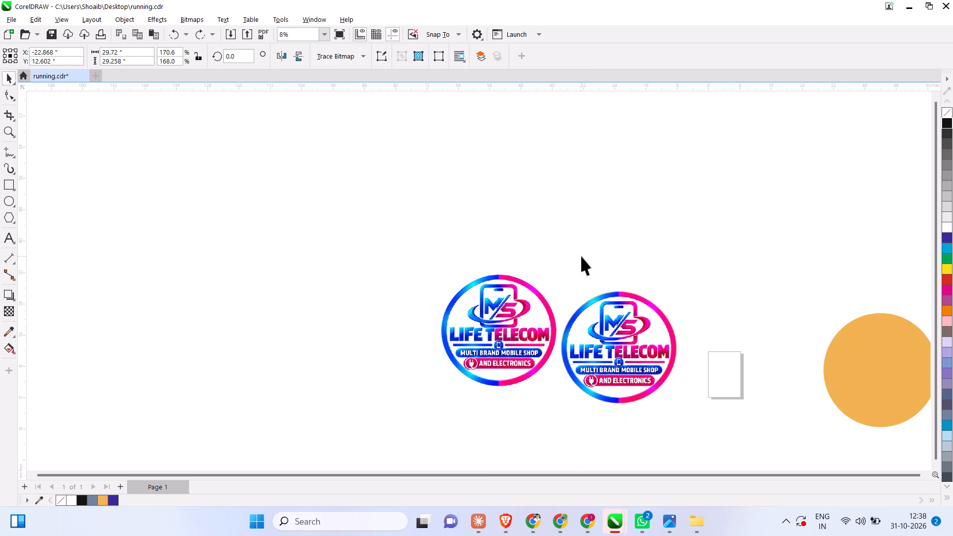
{"action": "left_click_drag", "start_coordinate": [607, 337], "coordinate": [297, 290]}
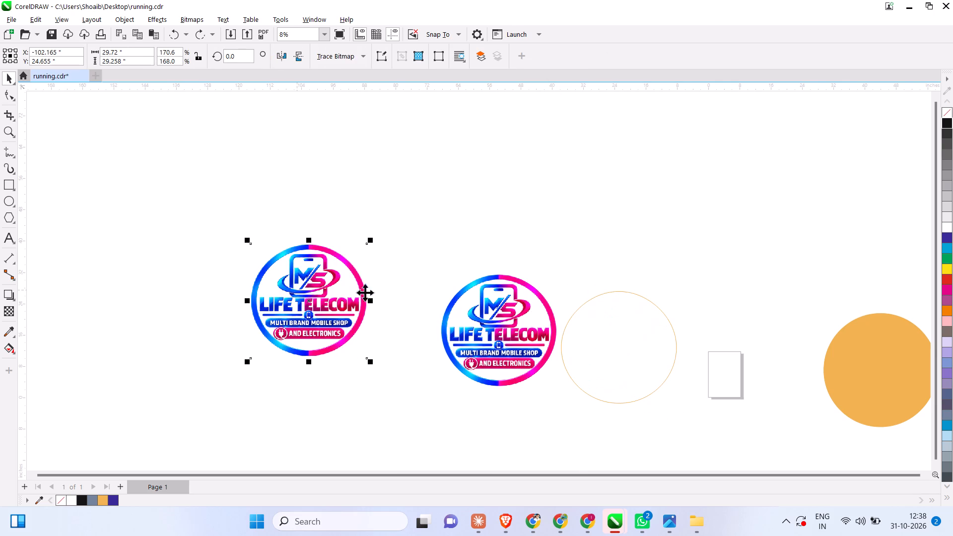
Centre the orange outline on the circular logo cut-out, both horizontally and vertically.
{"action": "scroll", "coordinate": [460, 302], "scroll_direction": "up", "scroll_amount": 3}
{"action": "left_click", "coordinate": [453, 300]}
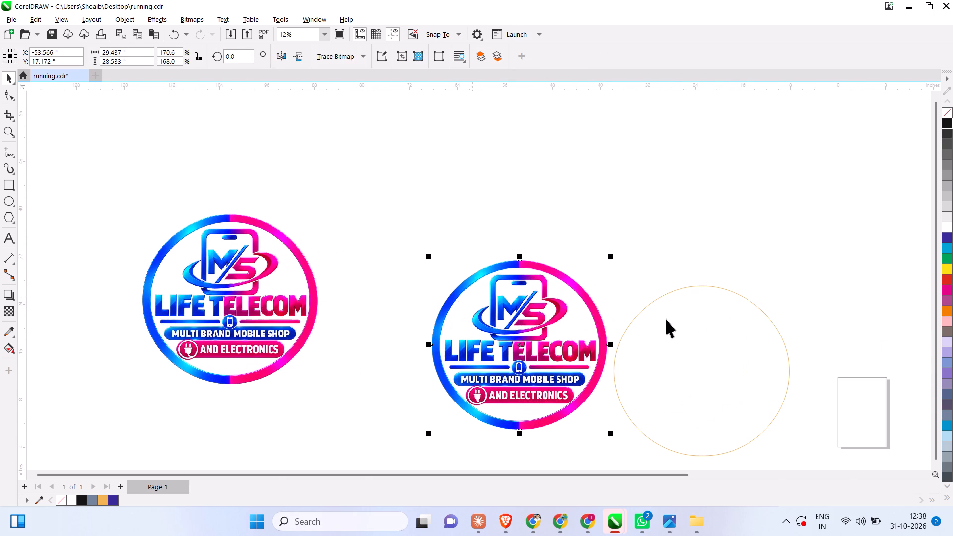
{"action": "left_click", "coordinate": [645, 308]}
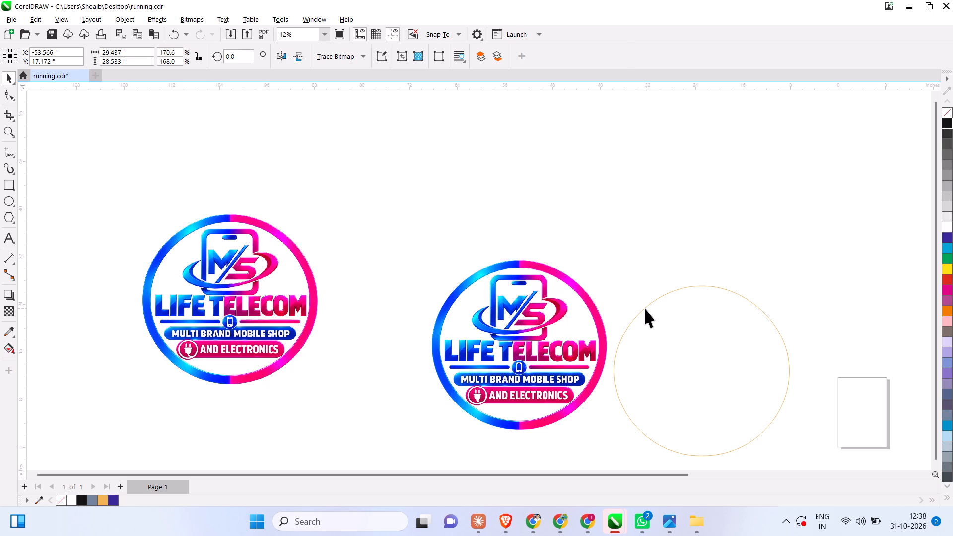
{"action": "left_click", "coordinate": [558, 329], "text": "shift"}
{"action": "type", "text": "ce"}
{"action": "left_click", "coordinate": [719, 292]}
Examine how closely the orange outline fits the logo cut-out's ring at its bottom, side and top edges.
{"action": "scroll", "coordinate": [555, 433], "scroll_direction": "up", "scroll_amount": 7}
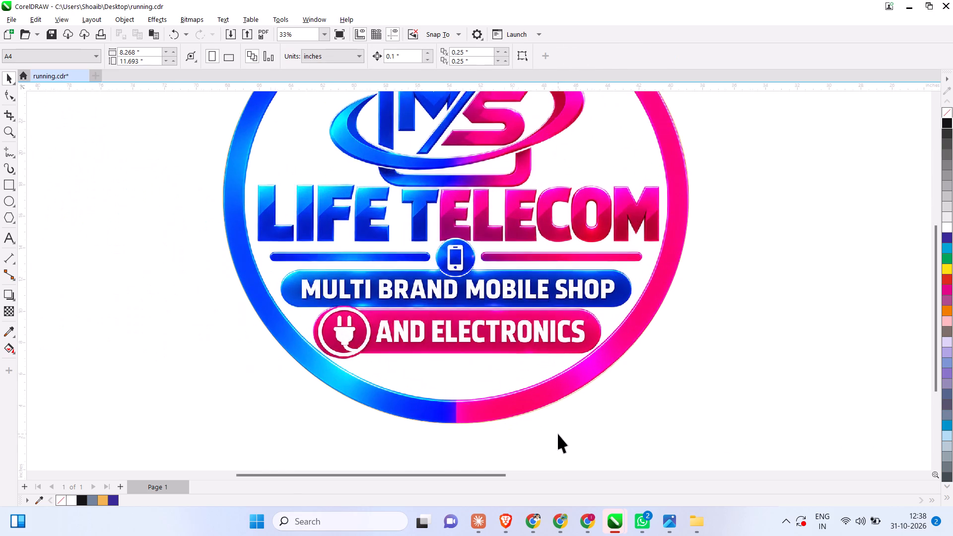
{"action": "scroll", "coordinate": [558, 434], "scroll_direction": "up", "scroll_amount": 9}
{"action": "scroll", "coordinate": [565, 420], "scroll_direction": "down", "scroll_amount": 9}
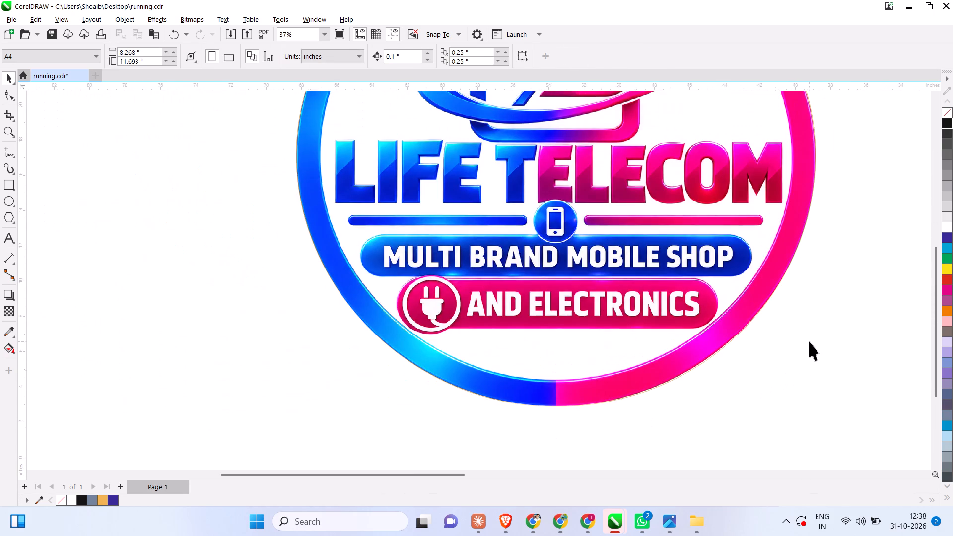
{"action": "scroll", "coordinate": [809, 341], "scroll_direction": "down", "scroll_amount": 4}
{"action": "scroll", "coordinate": [696, 211], "scroll_direction": "up", "scroll_amount": 5}
{"action": "scroll", "coordinate": [616, 353], "scroll_direction": "down", "scroll_amount": 7}
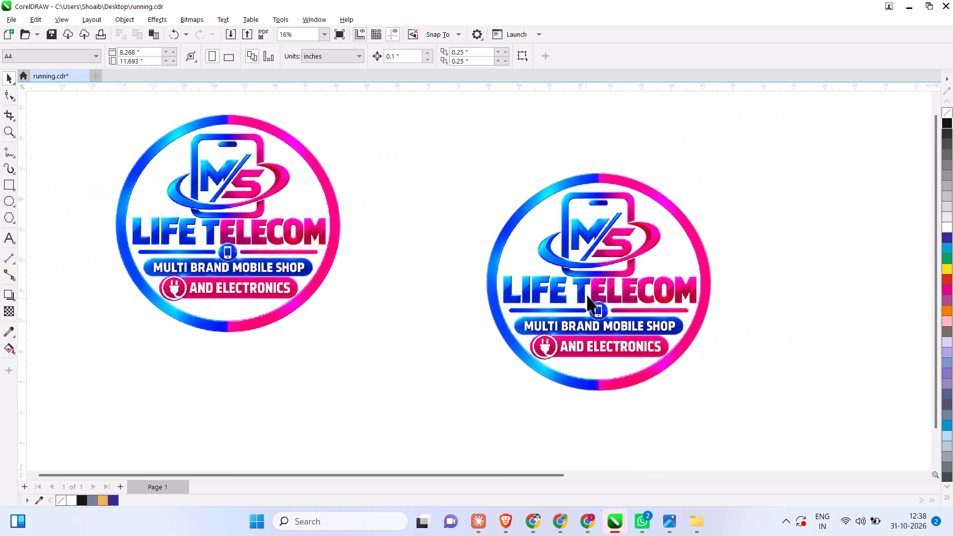
{"action": "scroll", "coordinate": [498, 247], "scroll_direction": "up", "scroll_amount": 18}
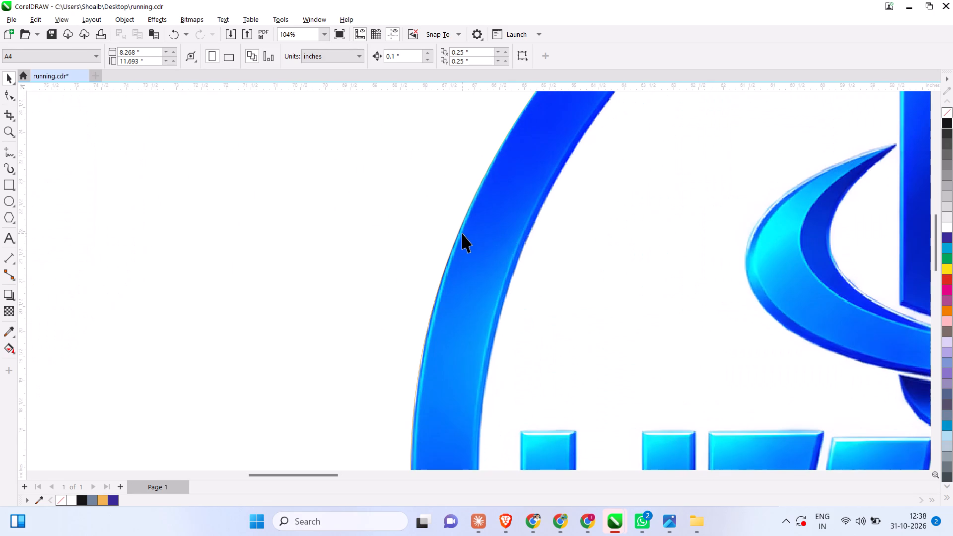
{"action": "scroll", "coordinate": [462, 233], "scroll_direction": "up", "scroll_amount": 5}
{"action": "scroll", "coordinate": [462, 233], "scroll_direction": "down", "scroll_amount": 16}
{"action": "scroll", "coordinate": [478, 269], "scroll_direction": "down", "scroll_amount": 7}
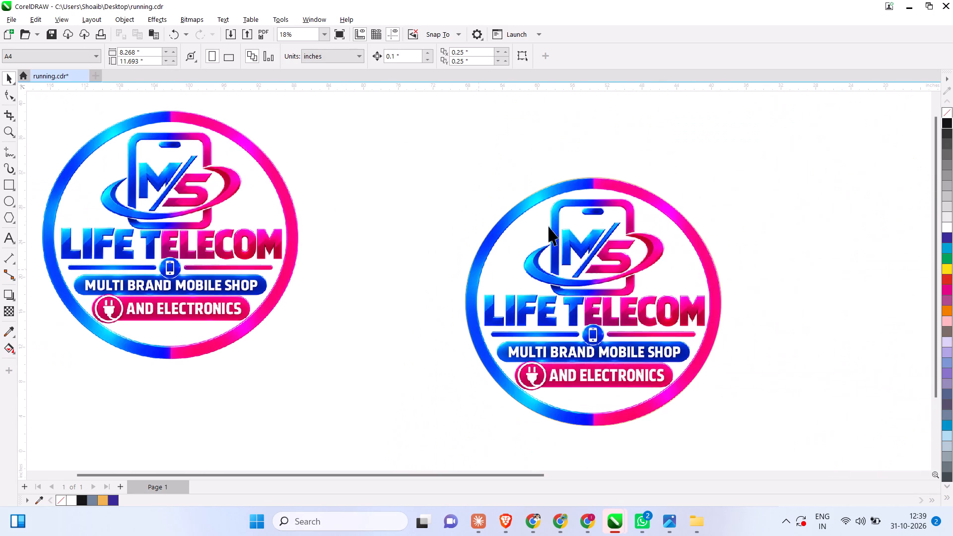
{"action": "scroll", "coordinate": [633, 182], "scroll_direction": "up", "scroll_amount": 19}
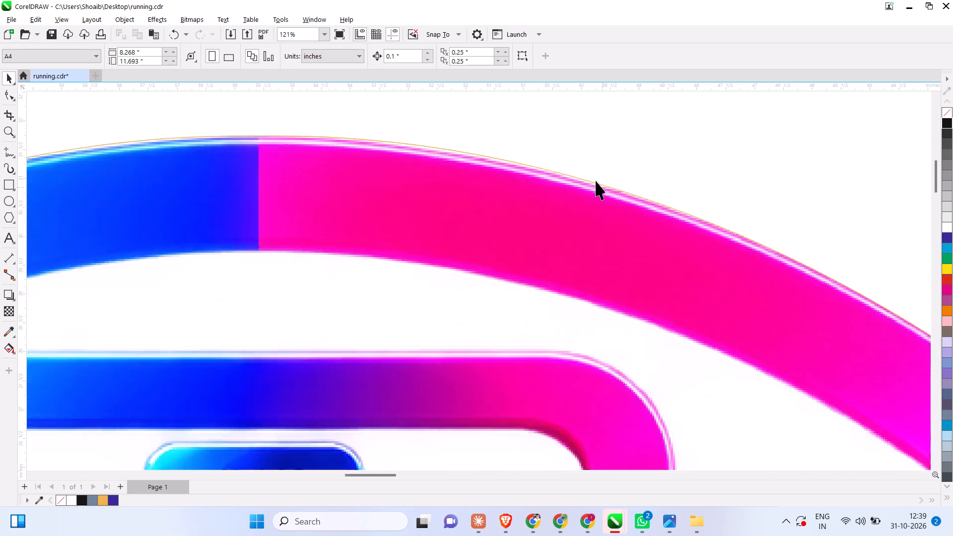
{"action": "scroll", "coordinate": [596, 181], "scroll_direction": "up", "scroll_amount": 1}
Shift the orange outline slightly off the logo cut-out's edge and change its outline colour to red.
{"action": "left_click", "coordinate": [503, 159]}
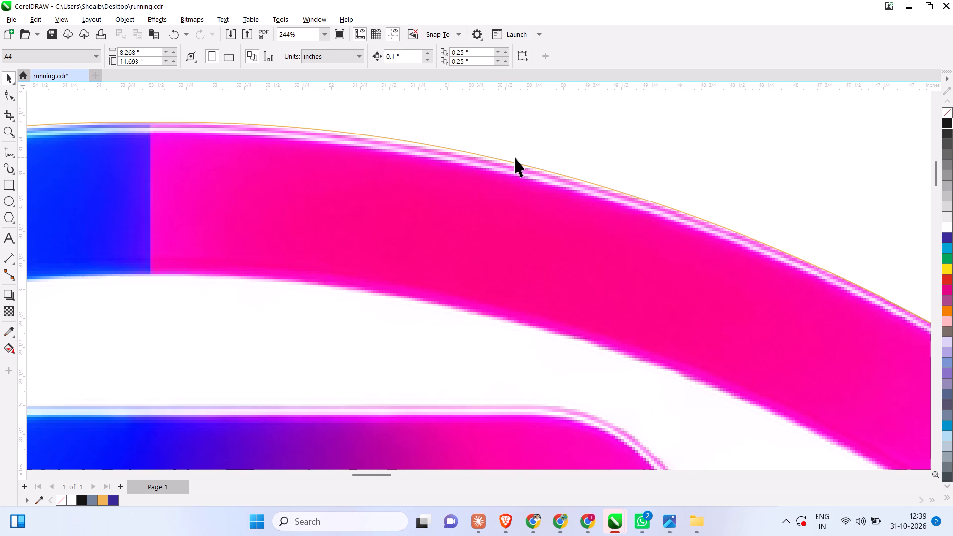
{"action": "left_click_drag", "start_coordinate": [510, 162], "coordinate": [567, 123]}
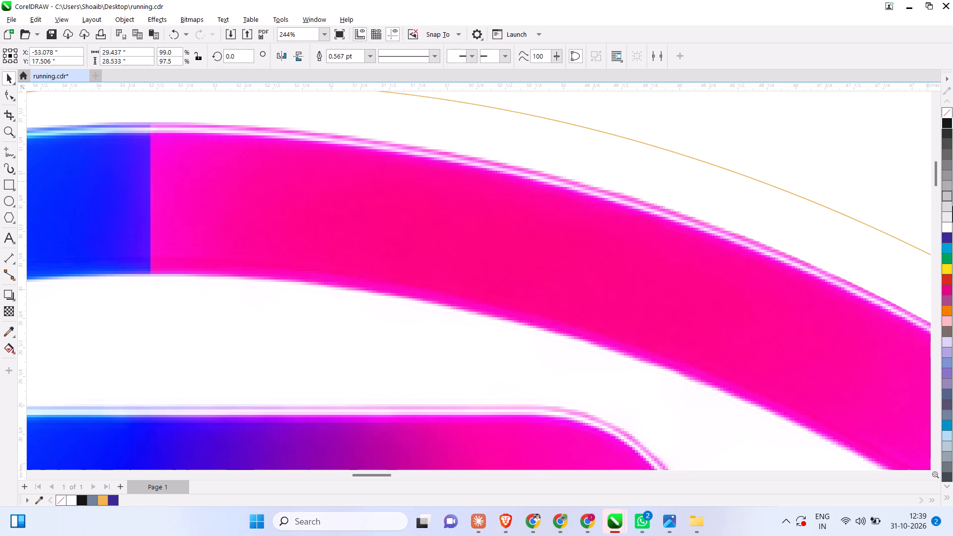
{"action": "right_click", "coordinate": [945, 277]}
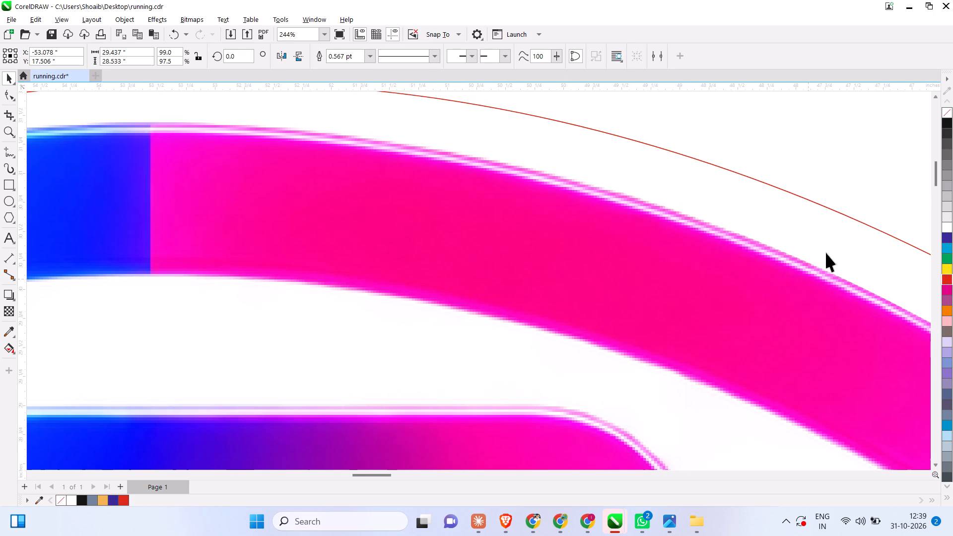
Centre the red outline on the circular logo cut-out again, both horizontally and vertically.
{"action": "scroll", "coordinate": [679, 277], "scroll_direction": "down", "scroll_amount": 6}
{"action": "scroll", "coordinate": [723, 246], "scroll_direction": "down", "scroll_amount": 5}
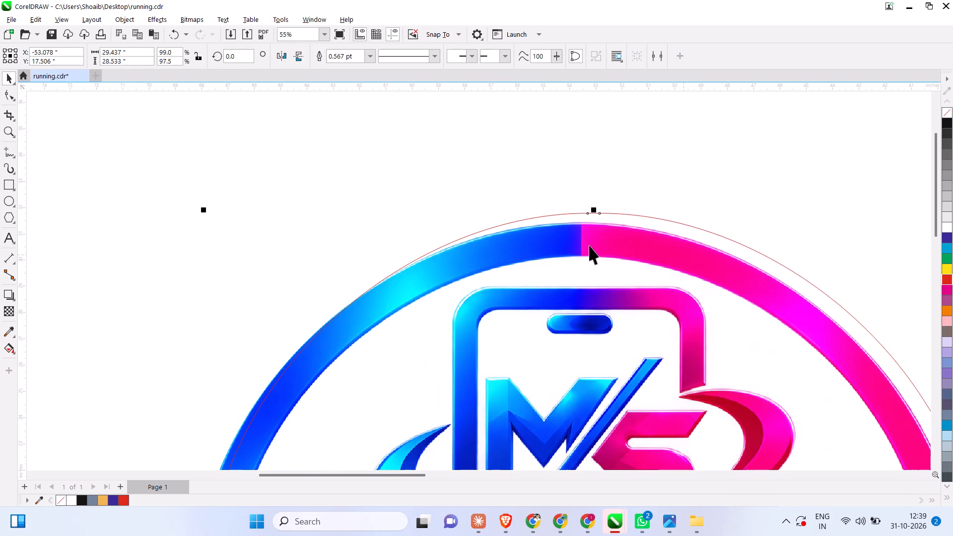
{"action": "left_click", "coordinate": [589, 245], "text": "shift"}
{"action": "type", "text": "ce"}
{"action": "left_click", "coordinate": [675, 176]}
{"action": "scroll", "coordinate": [677, 245], "scroll_direction": "down", "scroll_amount": 3}
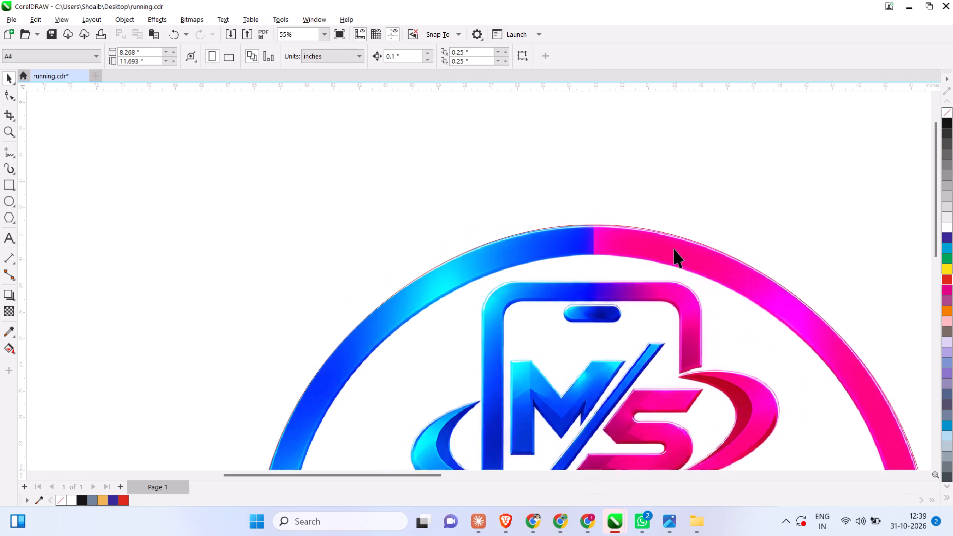
{"action": "scroll", "coordinate": [674, 249], "scroll_direction": "down", "scroll_amount": 6}
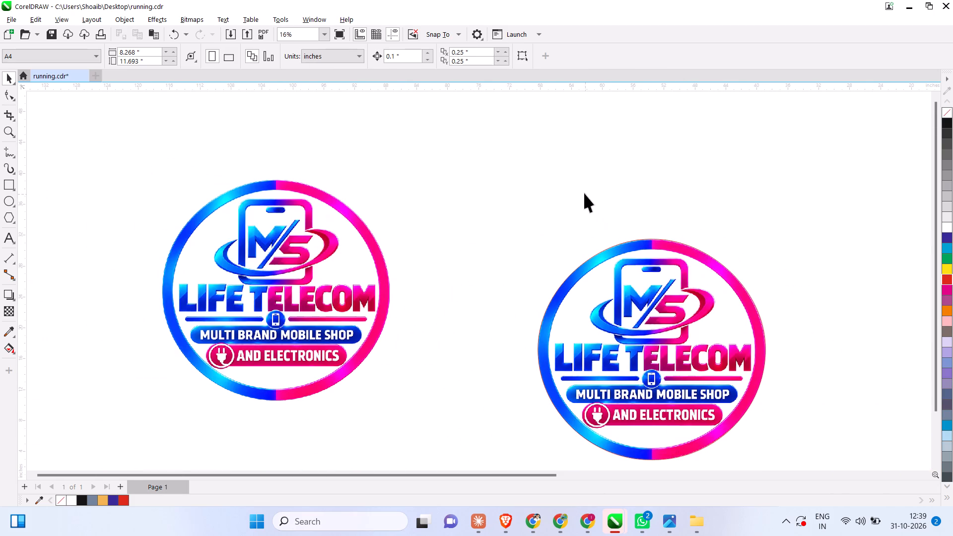
Group the red-outlined circular logo artwork together with its outline.
{"action": "left_click", "coordinate": [582, 187]}
{"action": "left_click_drag", "start_coordinate": [496, 165], "coordinate": [806, 460]}
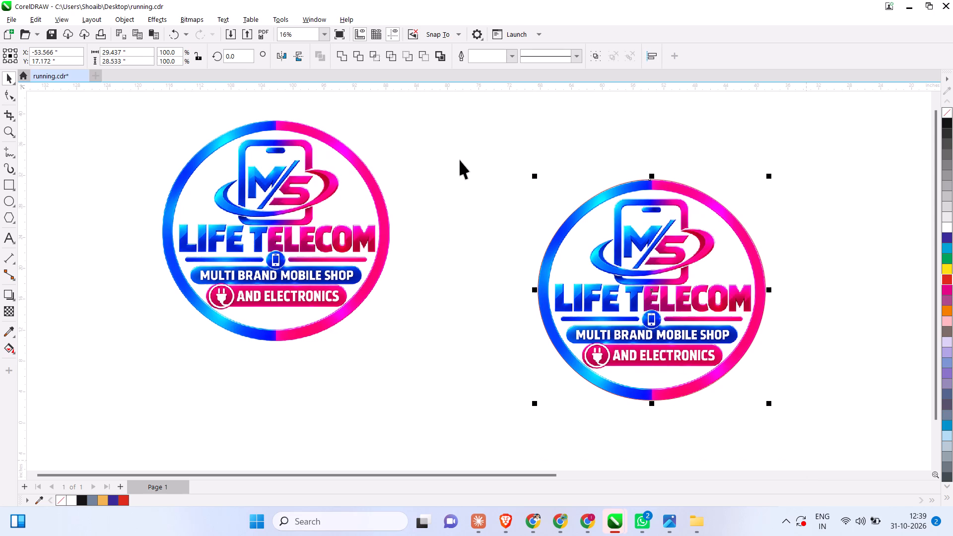
{"action": "left_click_drag", "start_coordinate": [437, 120], "coordinate": [809, 446]}
{"action": "key", "text": "ctrl+g"}
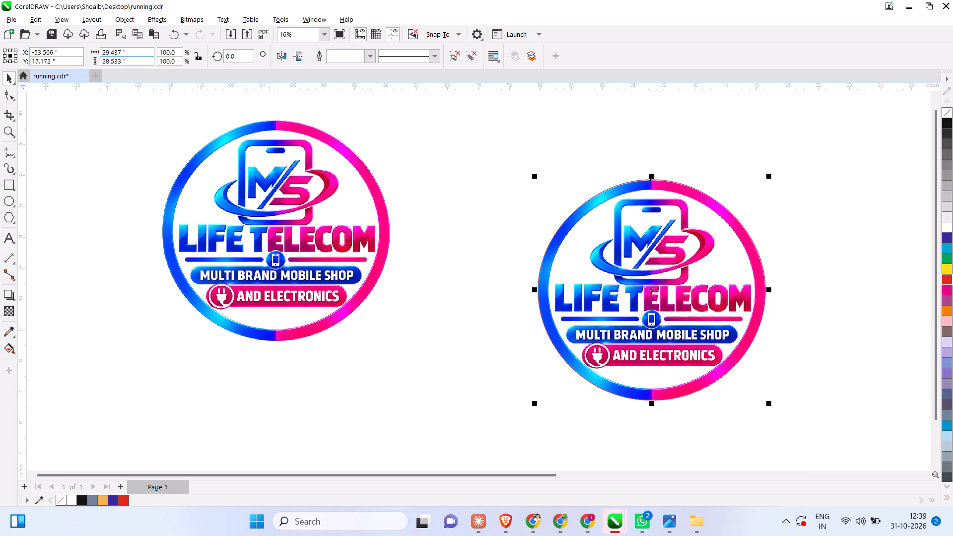
Set the grouped logo's size to 29 inches wide by 29 inches high.
{"action": "left_click_drag", "start_coordinate": [132, 61], "coordinate": [81, 58]}
{"action": "left_click_drag", "start_coordinate": [134, 53], "coordinate": [95, 49]}
{"action": "left_click_drag", "start_coordinate": [95, 49], "coordinate": [94, 49]}
{"action": "type", "text": "29"}
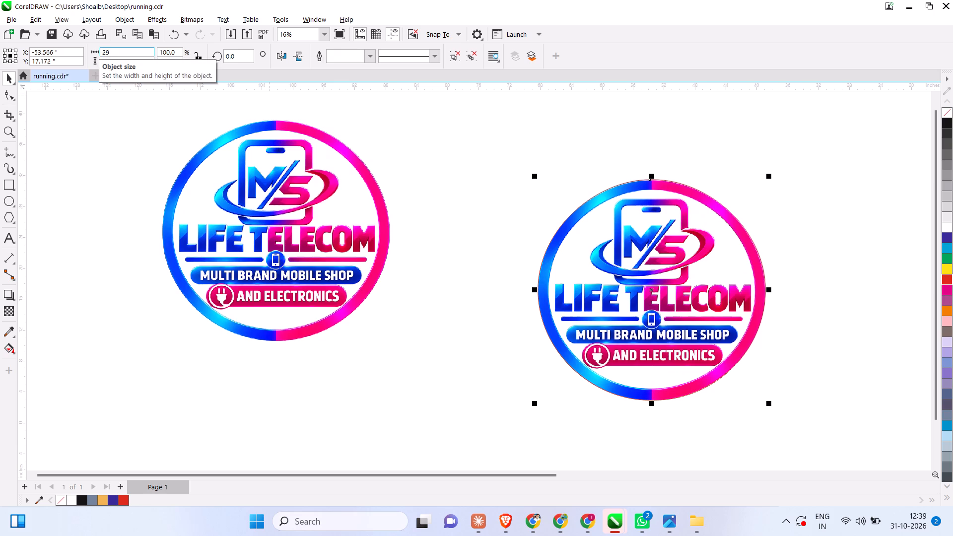
{"action": "key", "text": "Tab"}
{"action": "type", "text": "29"}
{"action": "key", "text": "Return"}
{"action": "left_click", "coordinate": [408, 102]}
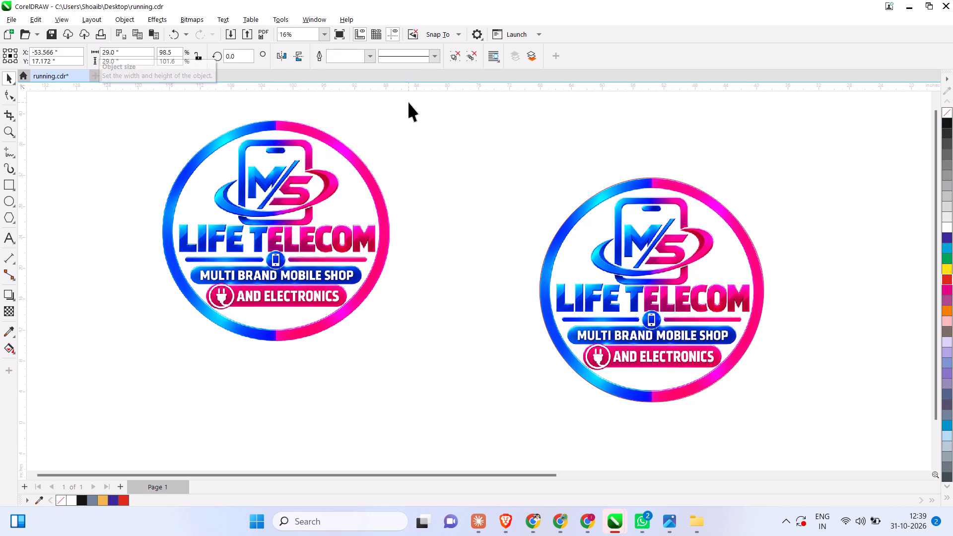
Move the resized logo group slightly lower on the workspace.
{"action": "left_click_drag", "start_coordinate": [575, 223], "coordinate": [561, 279]}
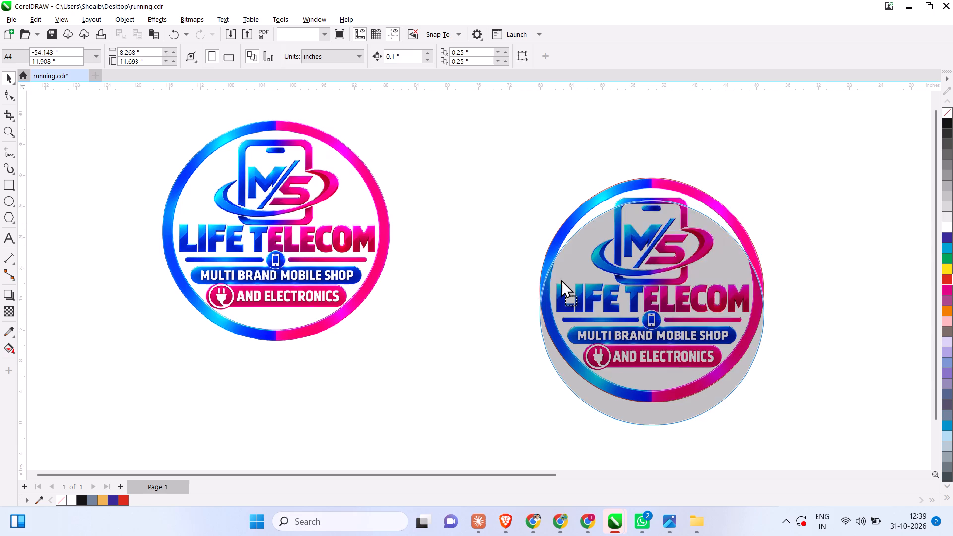
{"action": "left_click_drag", "start_coordinate": [561, 279], "coordinate": [535, 312]}
{"action": "left_click_drag", "start_coordinate": [622, 321], "coordinate": [663, 247]}
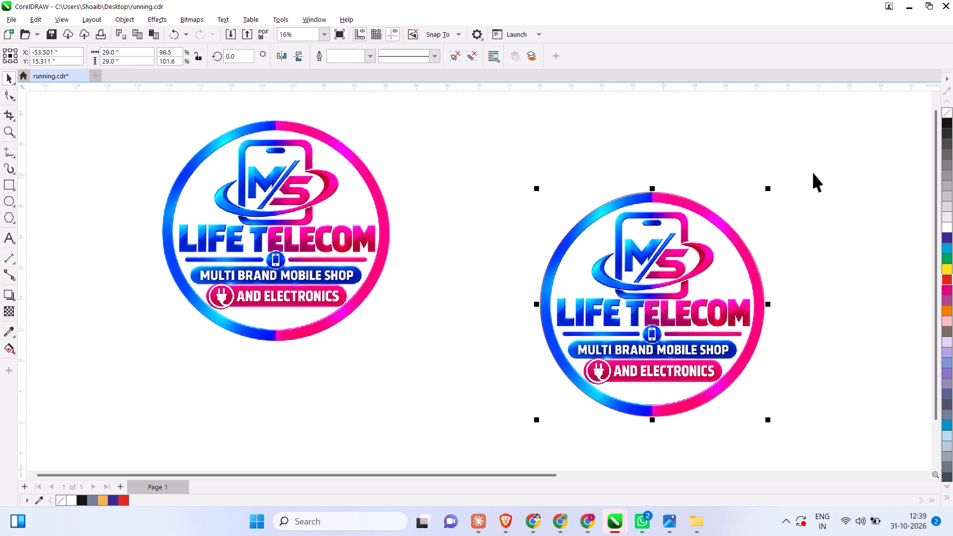
{"action": "left_click", "coordinate": [858, 195]}
Delete the spare circular logo copy that has no red outline.
{"action": "scroll", "coordinate": [476, 215], "scroll_direction": "down", "scroll_amount": 2}
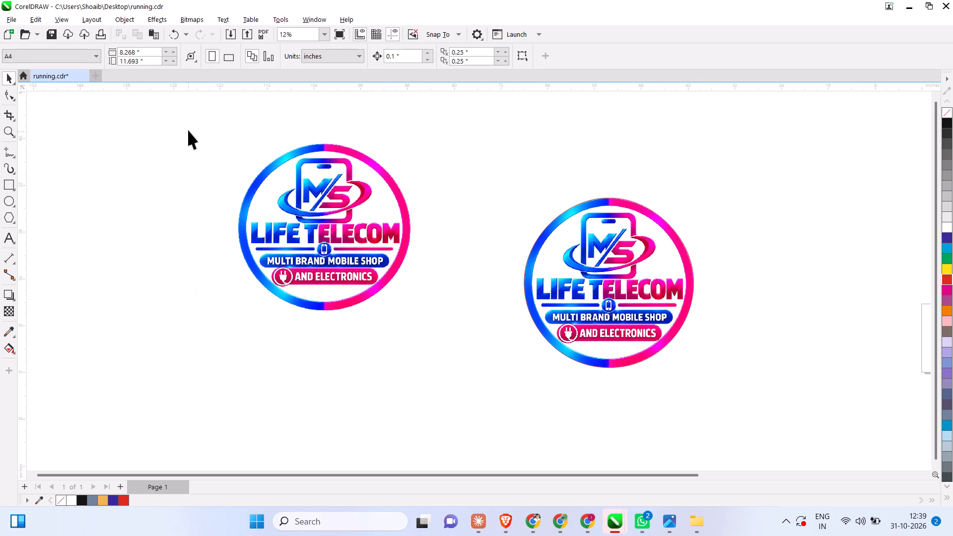
{"action": "left_click_drag", "start_coordinate": [154, 118], "coordinate": [440, 398]}
{"action": "left_click_drag", "start_coordinate": [357, 294], "coordinate": [276, 312]}
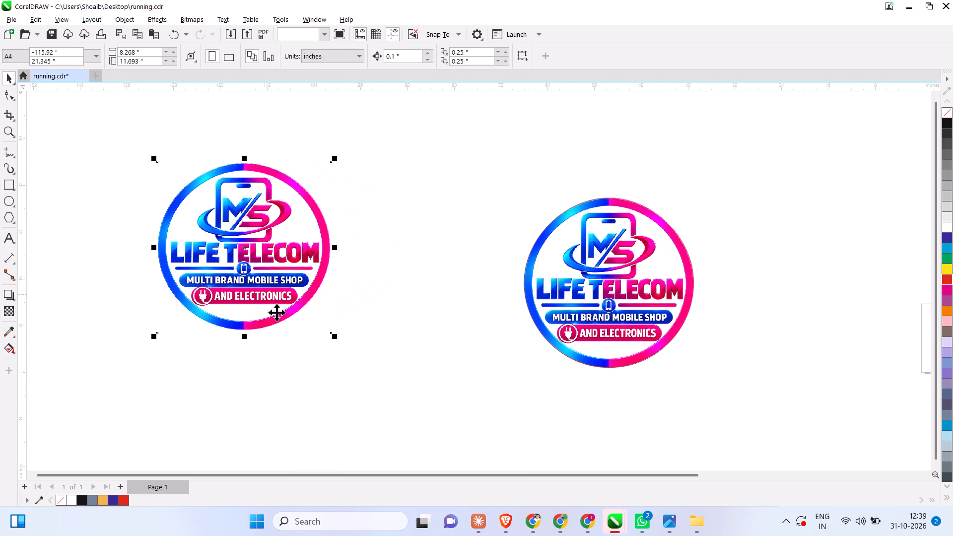
{"action": "key", "text": "Delete"}
Ungroup the 29-inch logo and move the artwork partly off its red circular outline.
{"action": "left_click", "coordinate": [678, 323]}
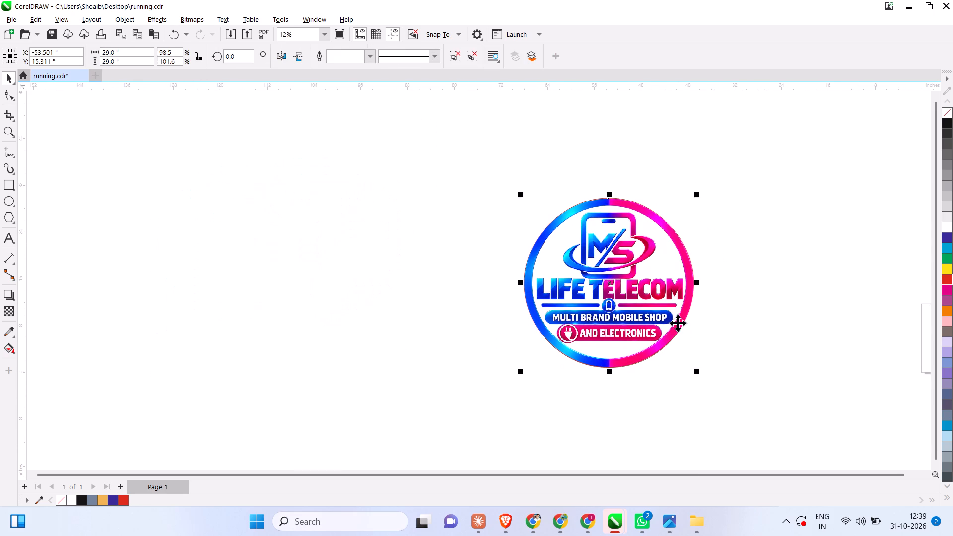
{"action": "left_click", "coordinate": [471, 59]}
{"action": "left_click", "coordinate": [475, 190]}
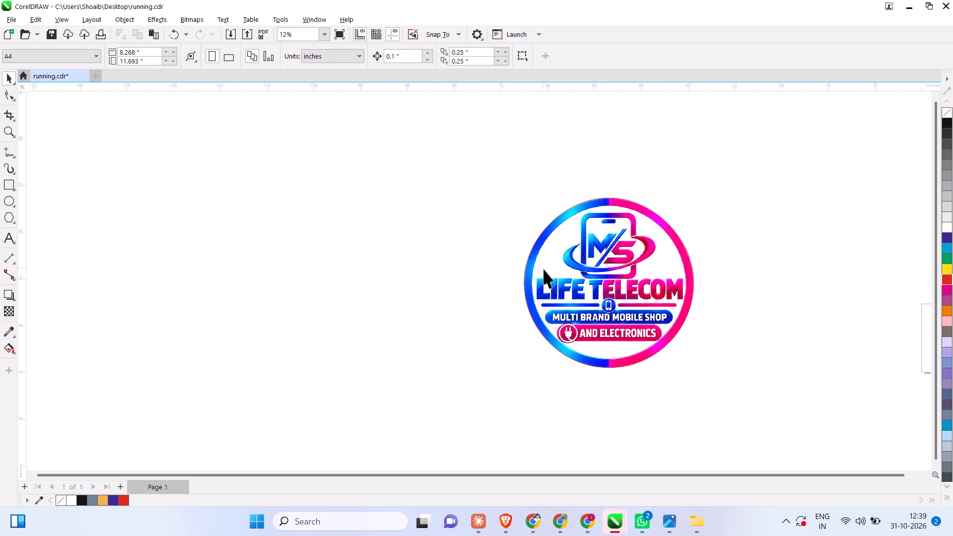
{"action": "left_click_drag", "start_coordinate": [564, 289], "coordinate": [415, 302]}
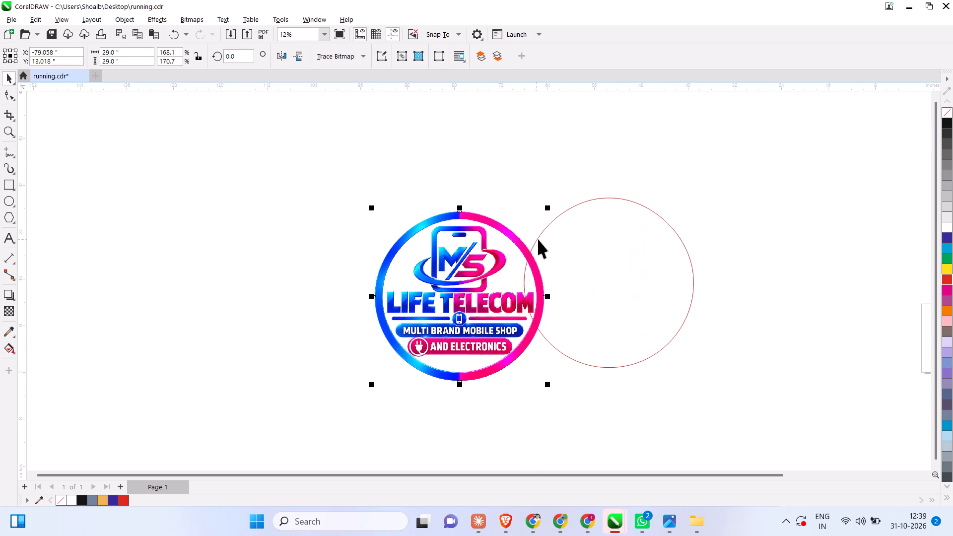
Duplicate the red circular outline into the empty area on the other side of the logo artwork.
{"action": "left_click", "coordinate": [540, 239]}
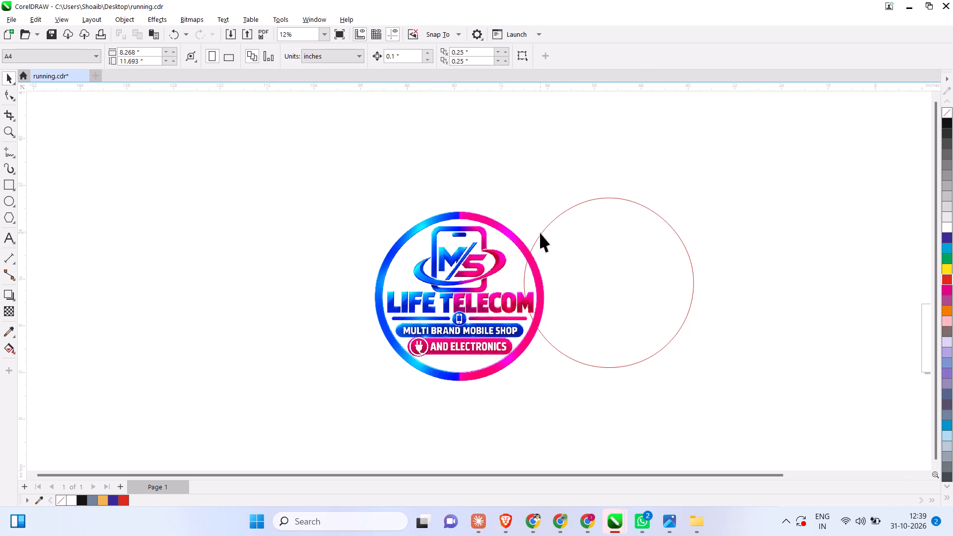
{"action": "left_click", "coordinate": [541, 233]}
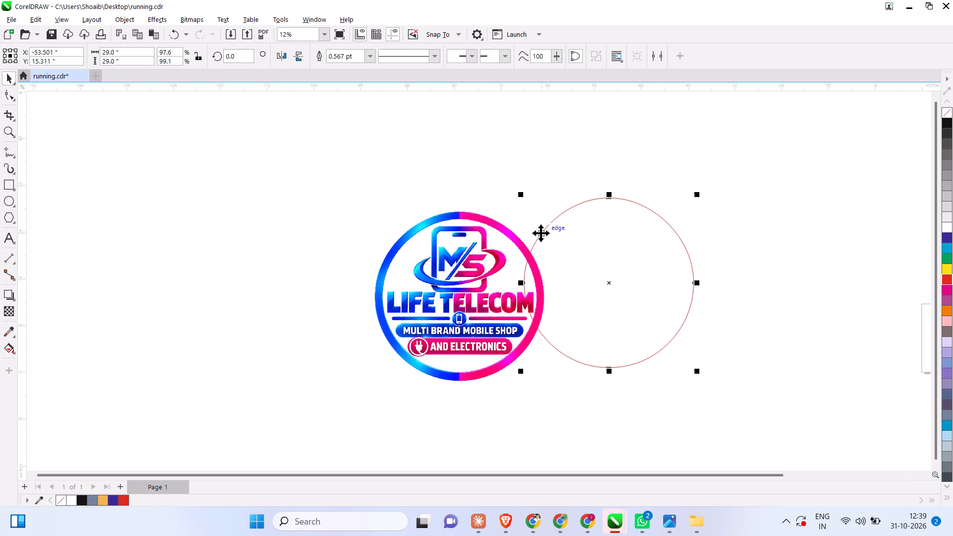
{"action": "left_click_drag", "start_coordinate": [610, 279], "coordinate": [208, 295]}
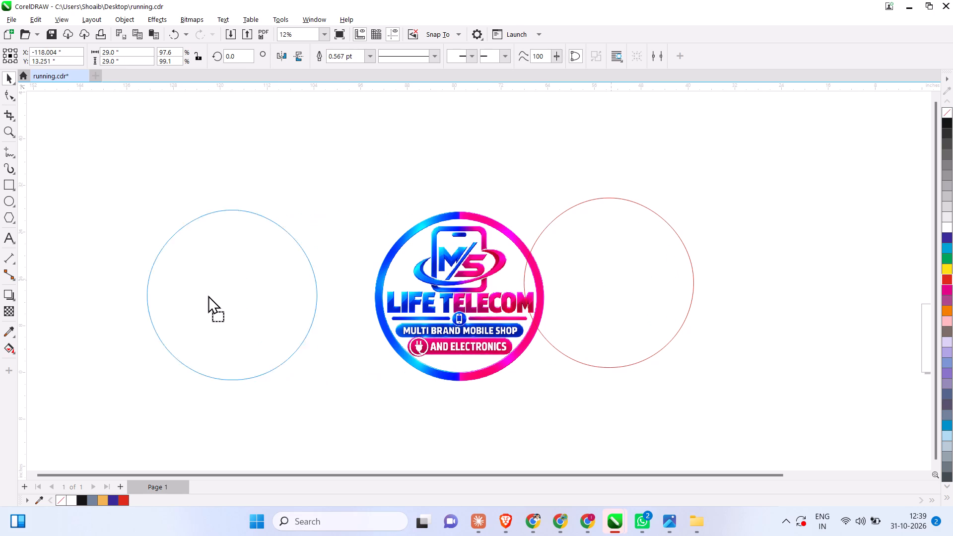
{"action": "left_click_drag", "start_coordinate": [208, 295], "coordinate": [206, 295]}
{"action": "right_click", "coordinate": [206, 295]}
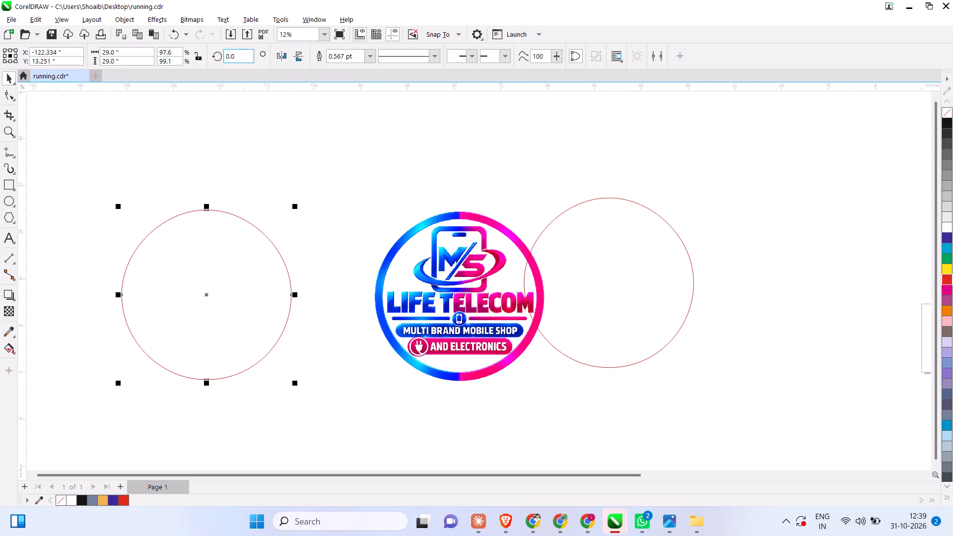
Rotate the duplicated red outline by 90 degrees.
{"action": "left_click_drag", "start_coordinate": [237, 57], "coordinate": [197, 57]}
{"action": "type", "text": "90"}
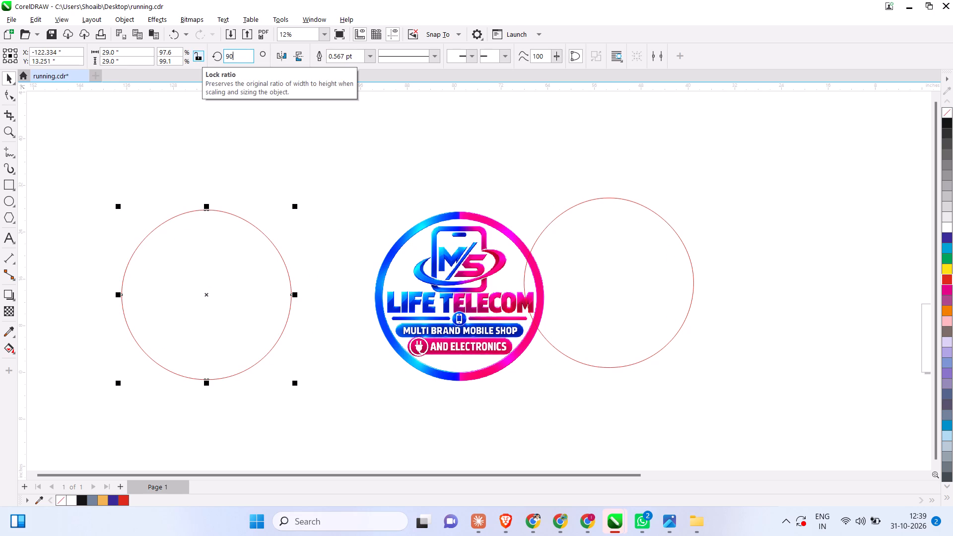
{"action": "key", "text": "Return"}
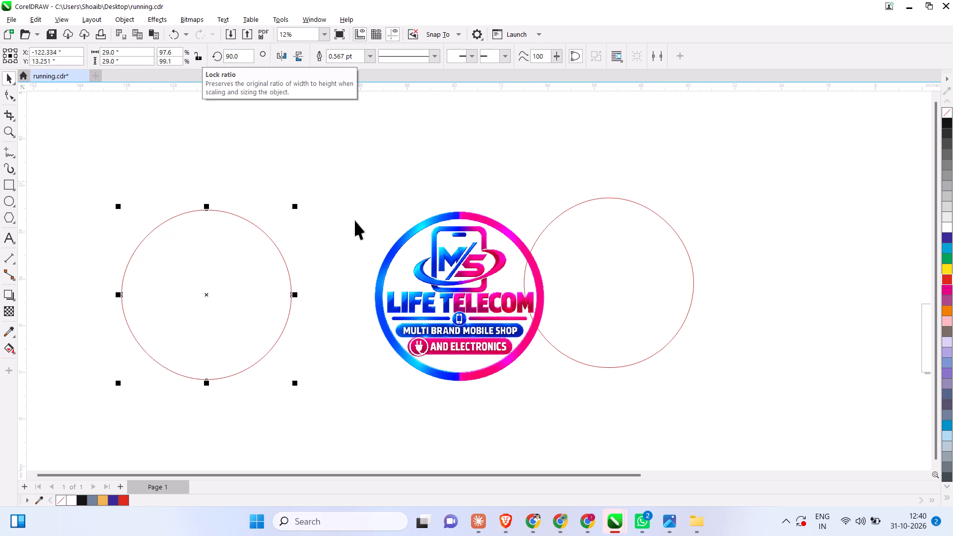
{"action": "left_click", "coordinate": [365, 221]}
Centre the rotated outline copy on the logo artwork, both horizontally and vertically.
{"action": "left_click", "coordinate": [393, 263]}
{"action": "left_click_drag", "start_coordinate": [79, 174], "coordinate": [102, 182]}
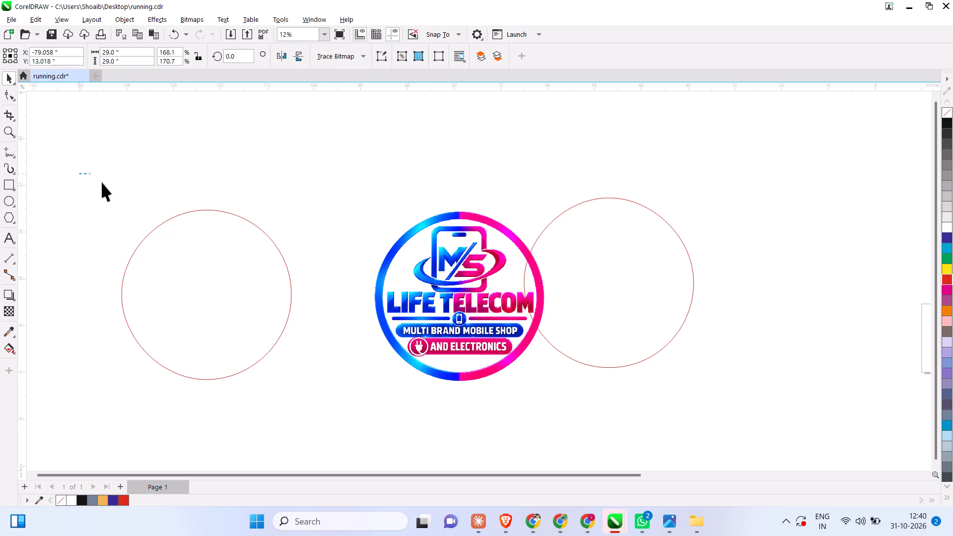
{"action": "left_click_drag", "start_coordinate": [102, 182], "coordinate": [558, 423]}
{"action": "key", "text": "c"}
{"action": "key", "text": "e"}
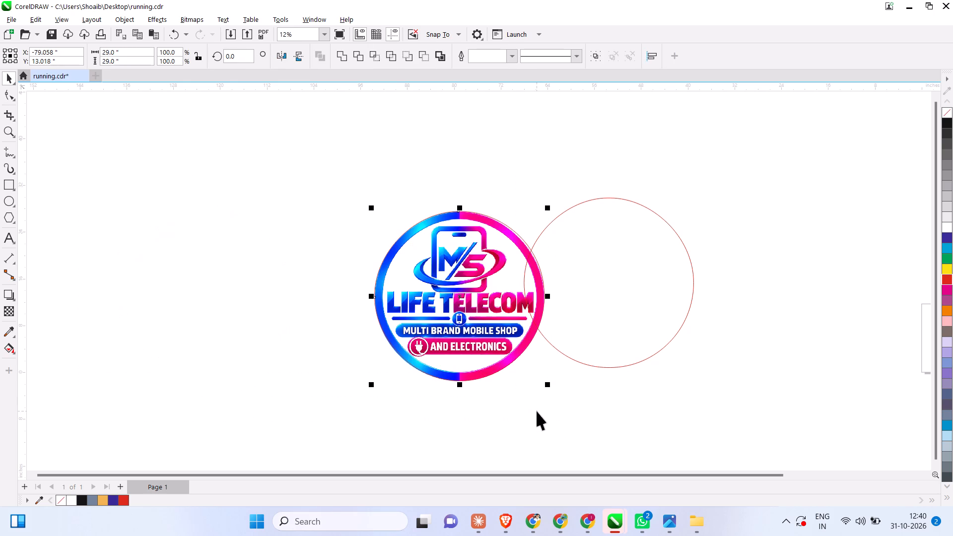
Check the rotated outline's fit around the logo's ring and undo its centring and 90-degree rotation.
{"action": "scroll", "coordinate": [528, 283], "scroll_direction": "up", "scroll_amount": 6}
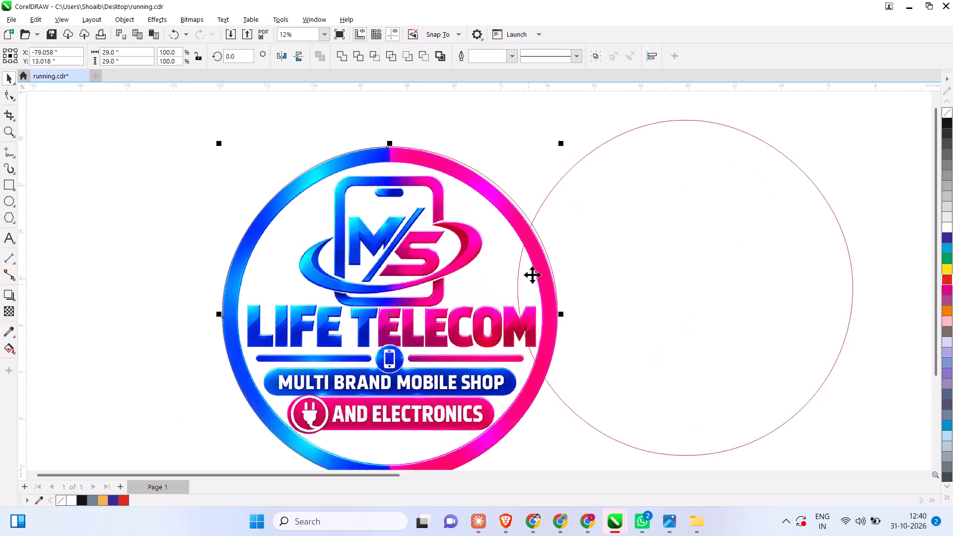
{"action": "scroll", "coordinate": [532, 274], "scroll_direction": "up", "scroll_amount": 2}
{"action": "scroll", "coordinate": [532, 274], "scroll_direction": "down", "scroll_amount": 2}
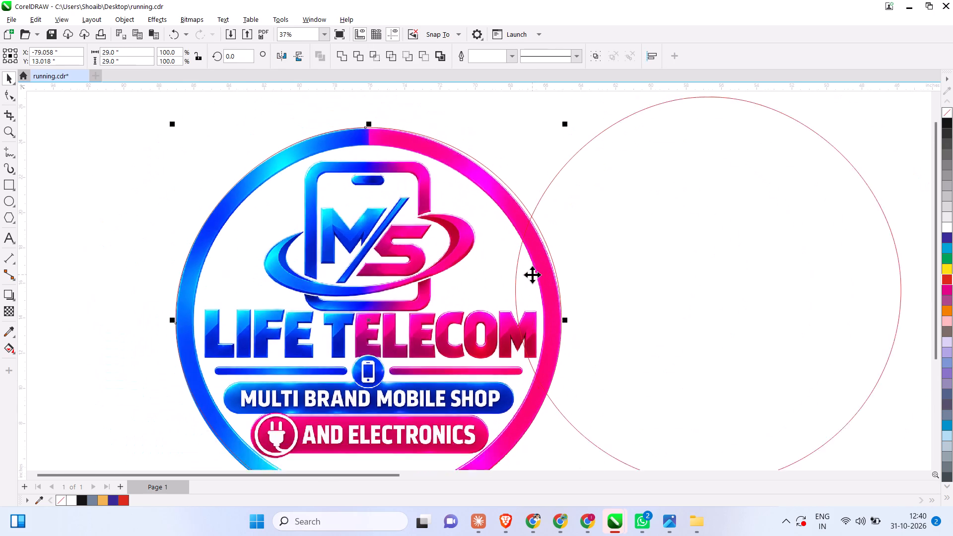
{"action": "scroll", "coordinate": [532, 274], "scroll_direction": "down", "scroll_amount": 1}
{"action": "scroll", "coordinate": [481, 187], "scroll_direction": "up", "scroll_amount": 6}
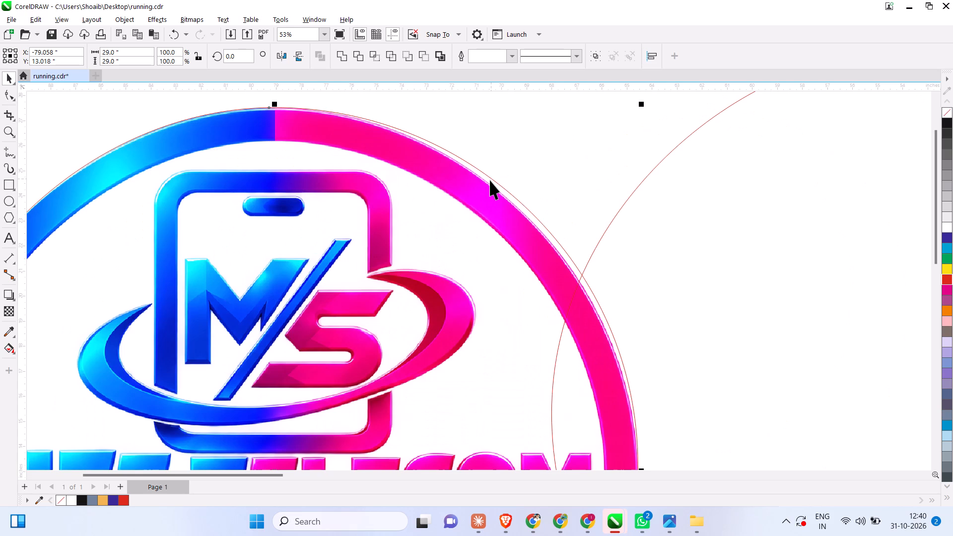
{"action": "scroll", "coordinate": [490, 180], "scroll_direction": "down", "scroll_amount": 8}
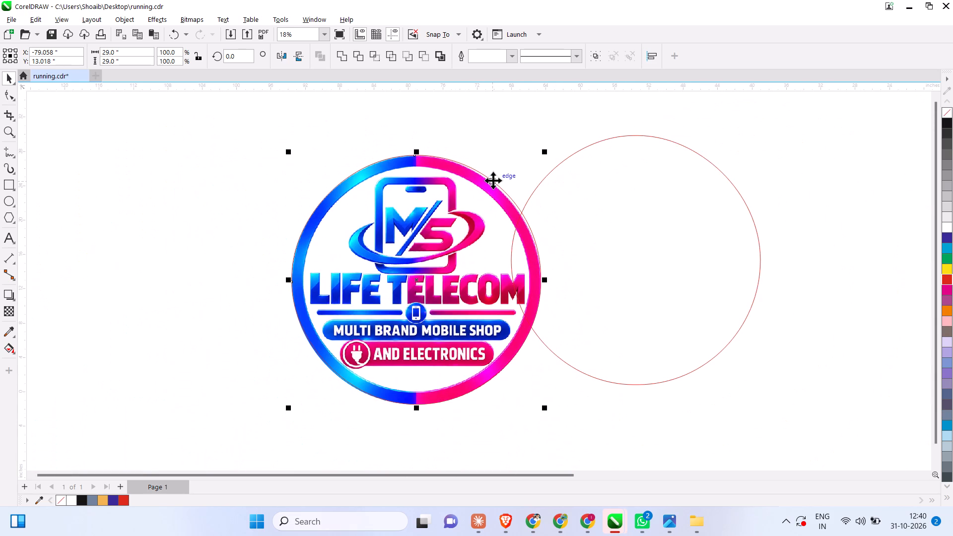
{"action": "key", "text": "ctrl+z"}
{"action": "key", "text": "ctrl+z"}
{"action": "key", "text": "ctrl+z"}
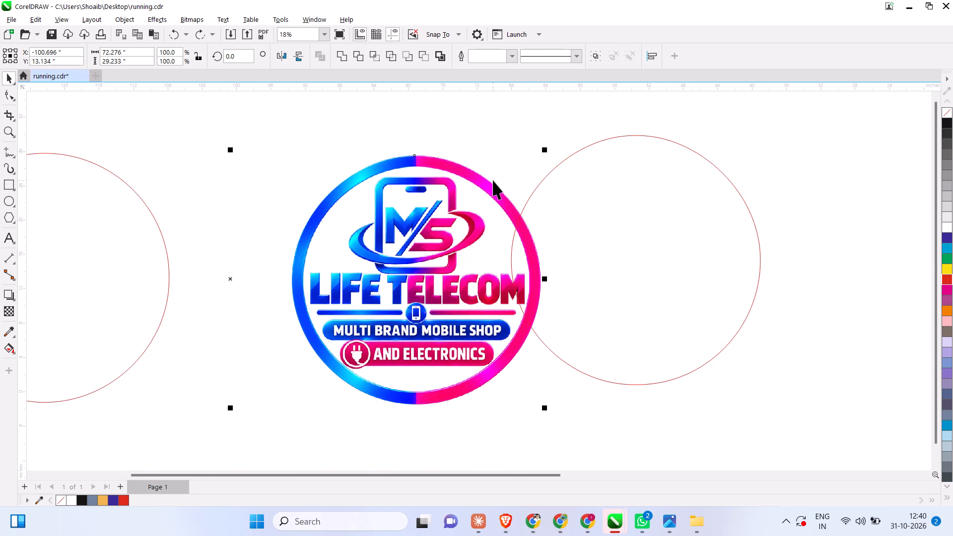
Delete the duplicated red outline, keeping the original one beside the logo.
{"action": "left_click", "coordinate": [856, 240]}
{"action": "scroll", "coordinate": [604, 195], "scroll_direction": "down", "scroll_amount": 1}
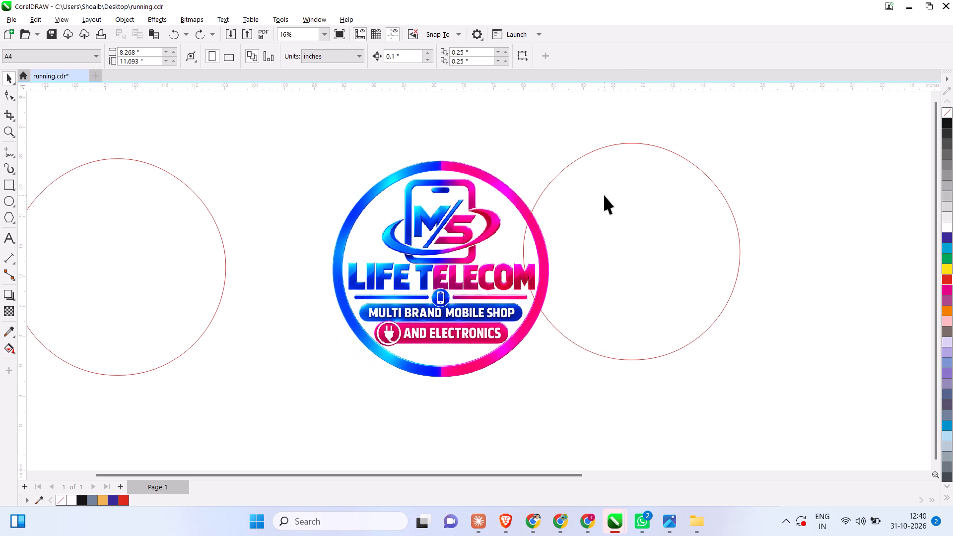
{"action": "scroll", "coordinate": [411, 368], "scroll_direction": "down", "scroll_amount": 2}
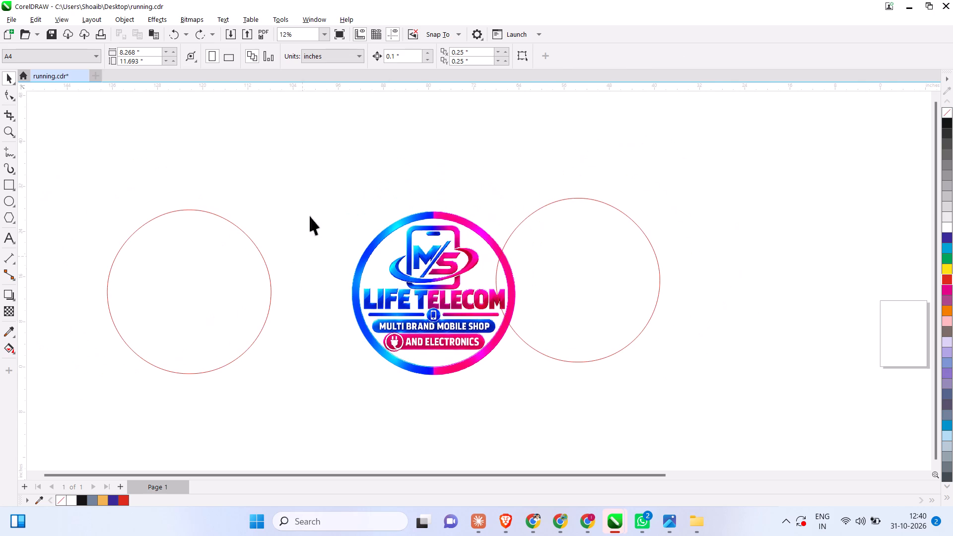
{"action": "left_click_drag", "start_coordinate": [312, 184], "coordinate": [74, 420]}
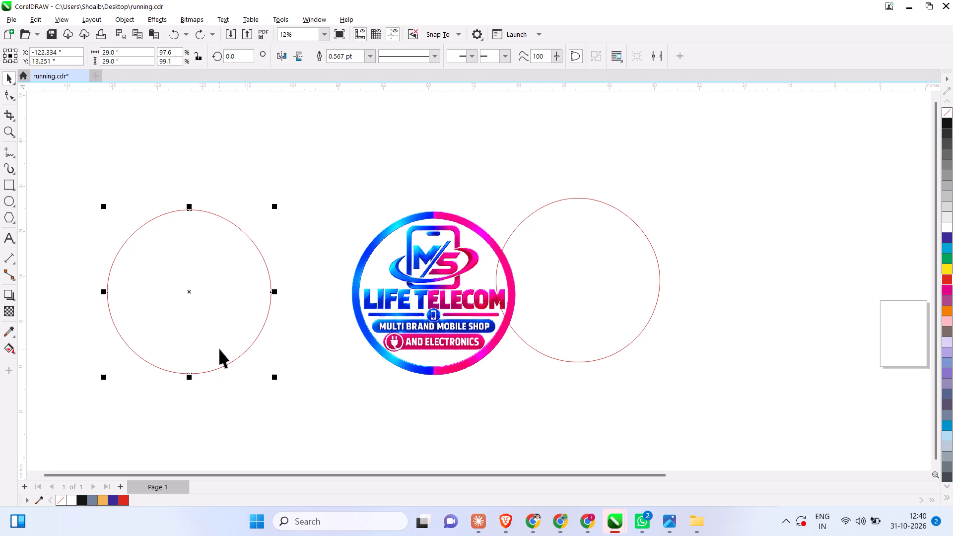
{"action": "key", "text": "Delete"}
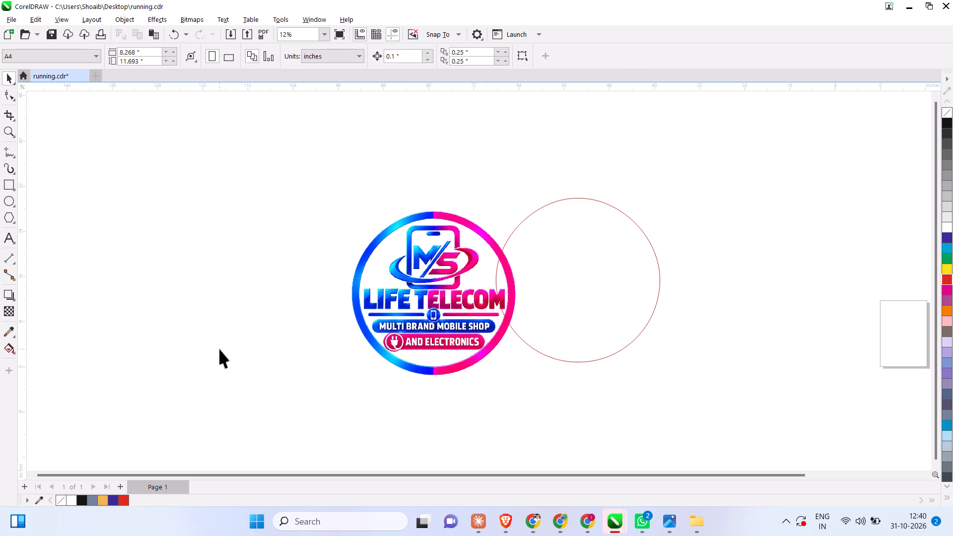
Centre the remaining red outline on the logo artwork, both horizontally and vertically.
{"action": "scroll", "coordinate": [235, 322], "scroll_direction": "down", "scroll_amount": 3}
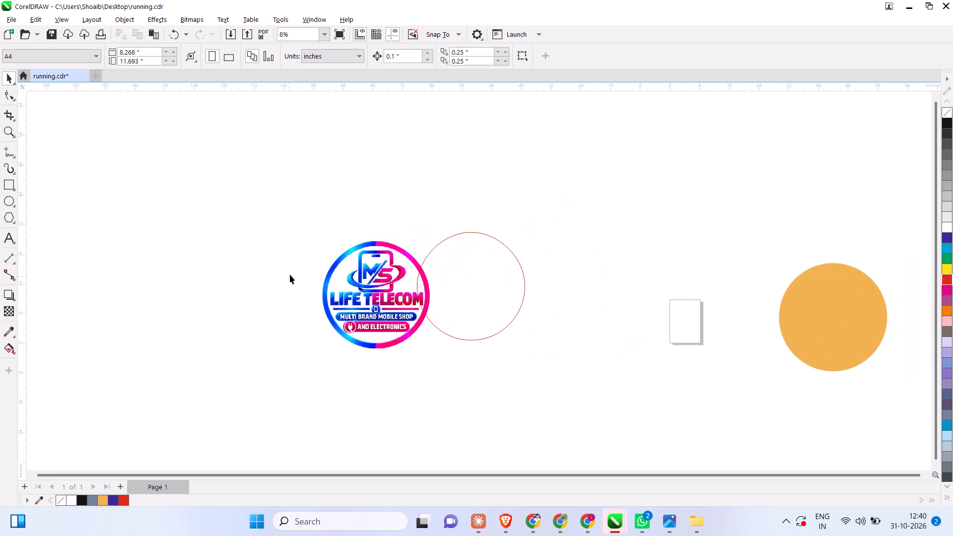
{"action": "scroll", "coordinate": [436, 253], "scroll_direction": "up", "scroll_amount": 7}
{"action": "scroll", "coordinate": [453, 231], "scroll_direction": "down", "scroll_amount": 5}
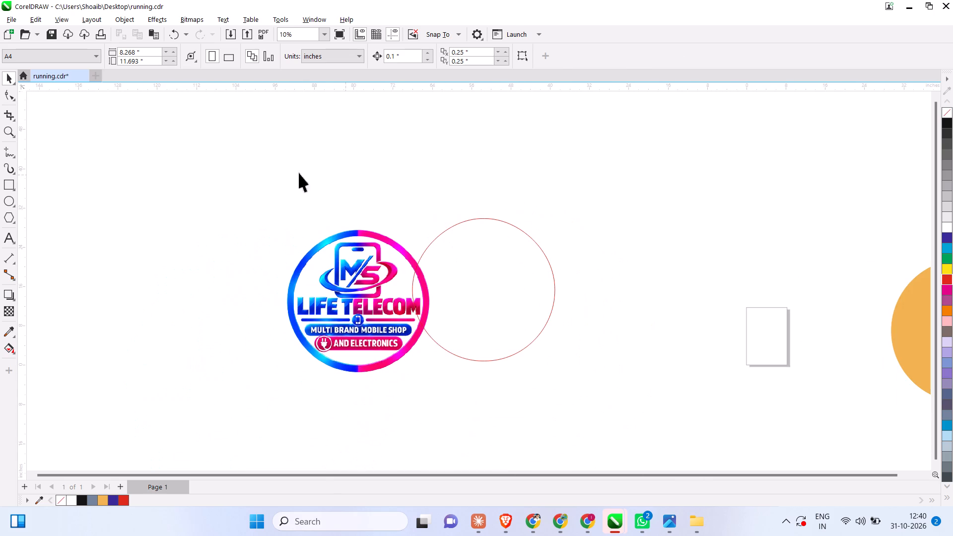
{"action": "left_click_drag", "start_coordinate": [241, 167], "coordinate": [674, 480]}
{"action": "type", "text": "ce"}
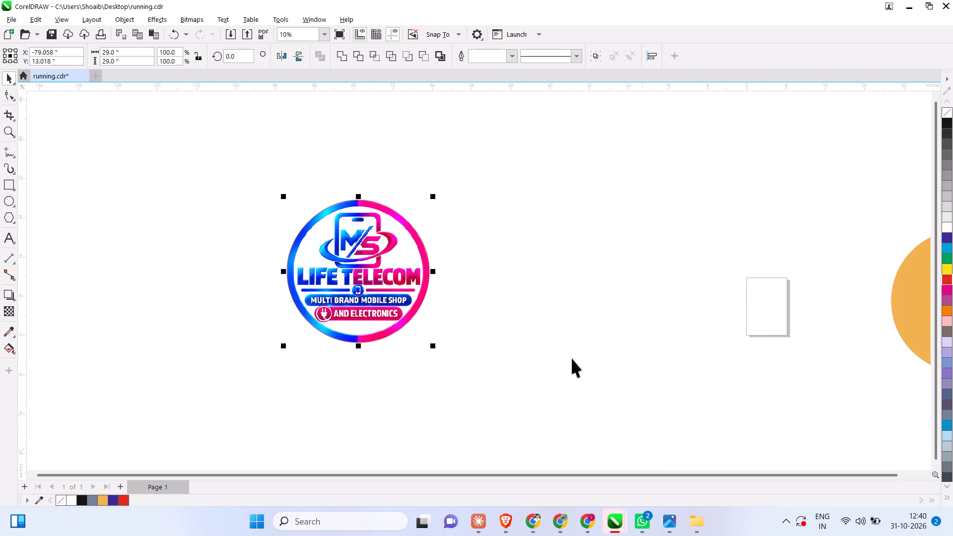
{"action": "left_click", "coordinate": [569, 354]}
{"action": "scroll", "coordinate": [404, 268], "scroll_direction": "up", "scroll_amount": 7}
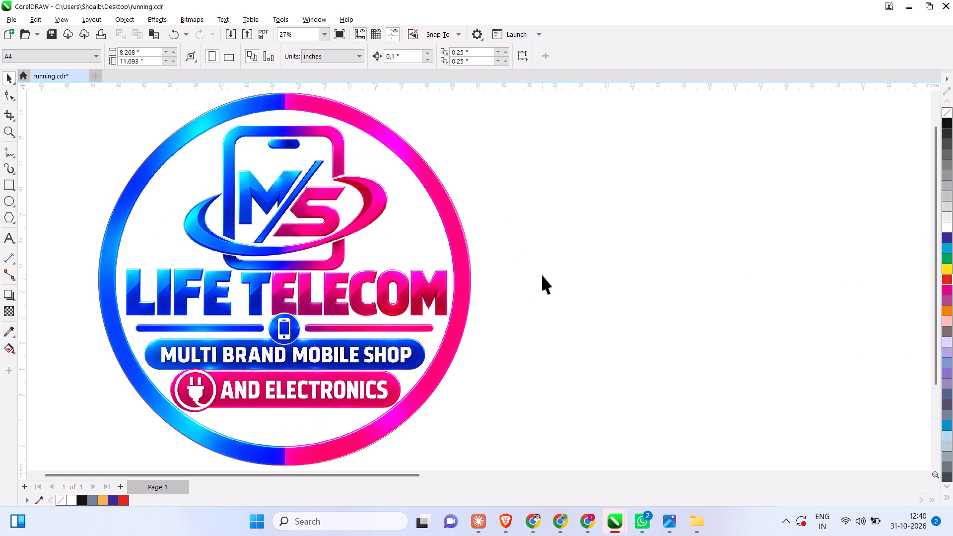
{"action": "scroll", "coordinate": [570, 281], "scroll_direction": "down", "scroll_amount": 4}
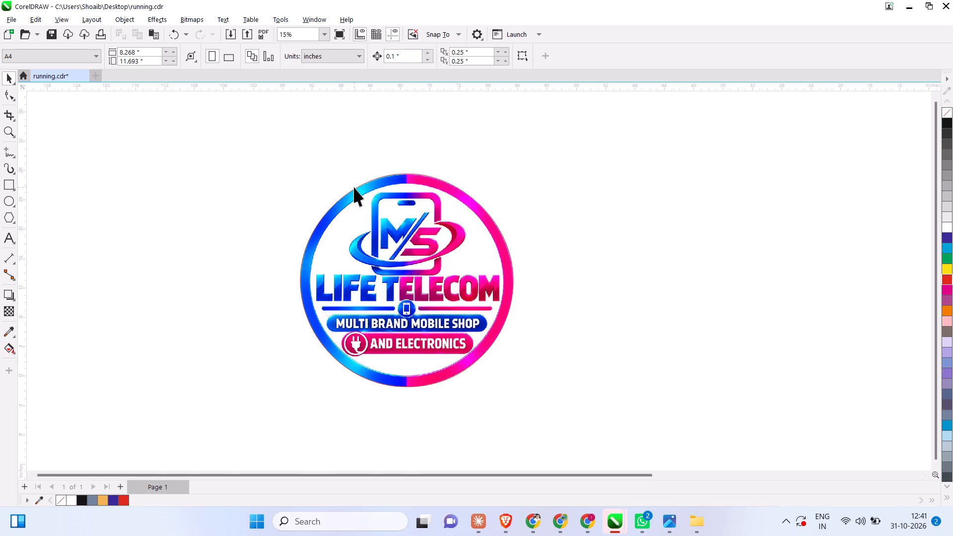
{"action": "scroll", "coordinate": [372, 202], "scroll_direction": "up", "scroll_amount": 18}
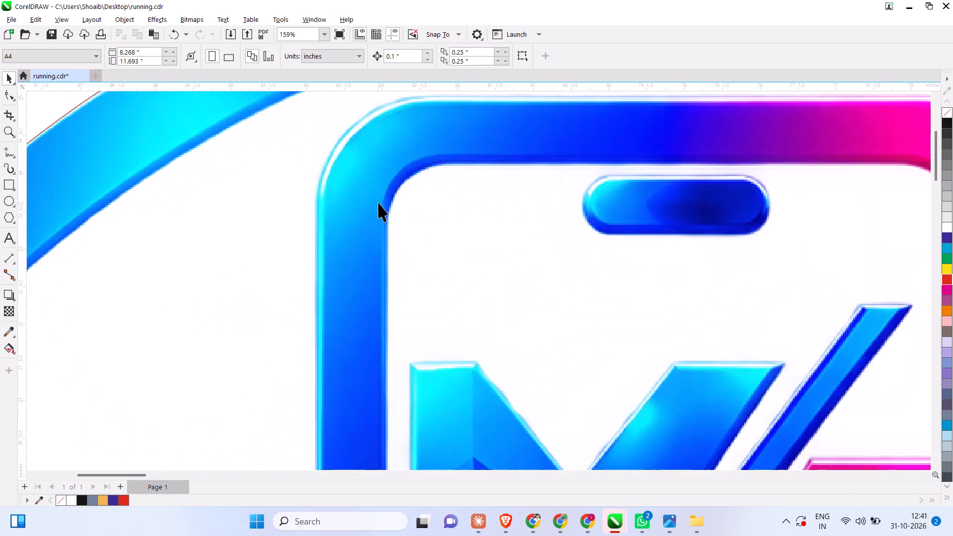